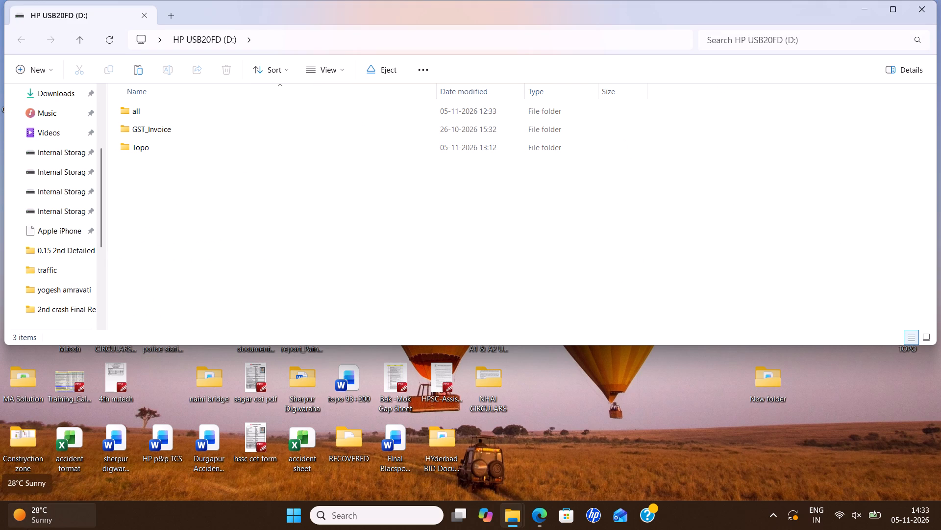
Move the Topo folder from the HP USB20FD (D:) drive into the Downloads folder.
click(186, 148)
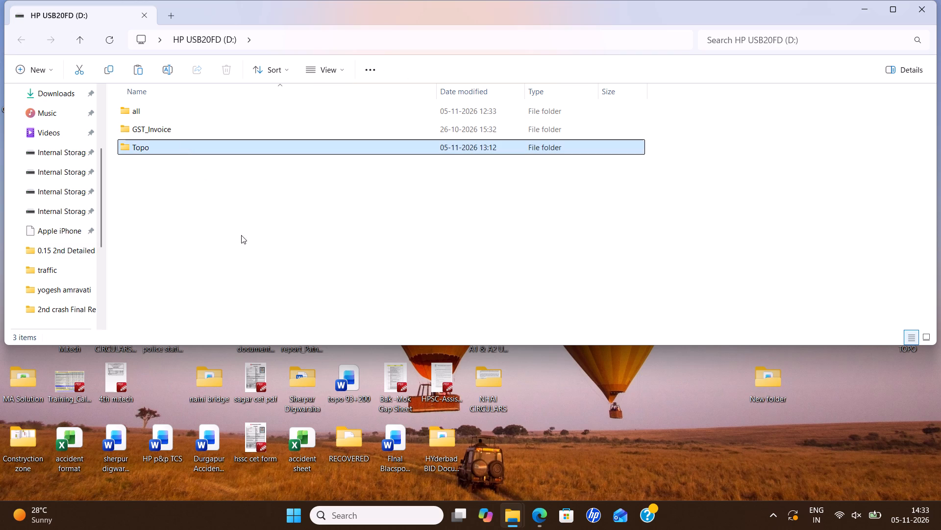
key(ctrl+x)
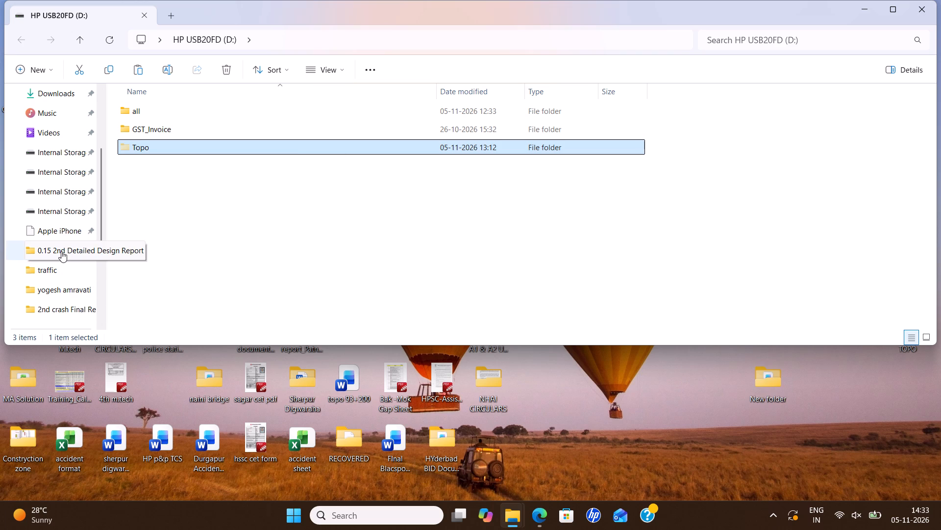
scroll(62, 250, up, 2)
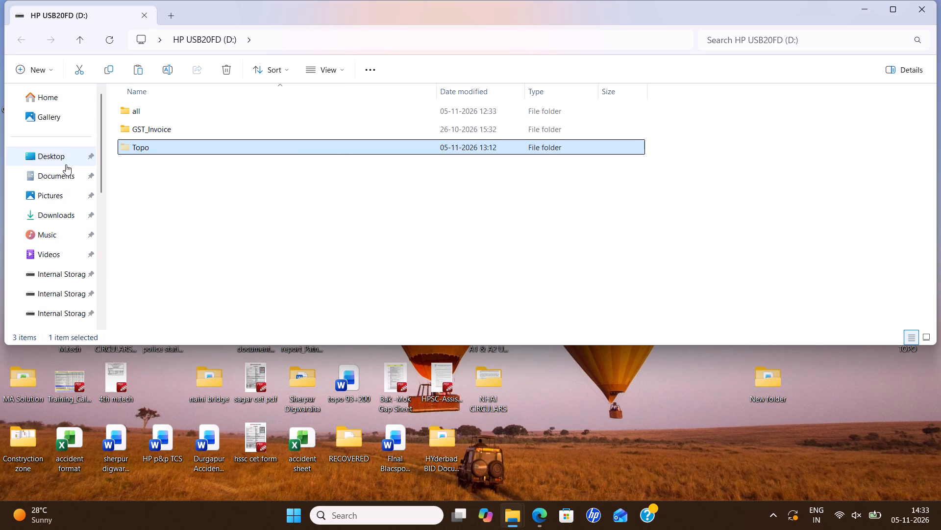
scroll(72, 191, down, 3)
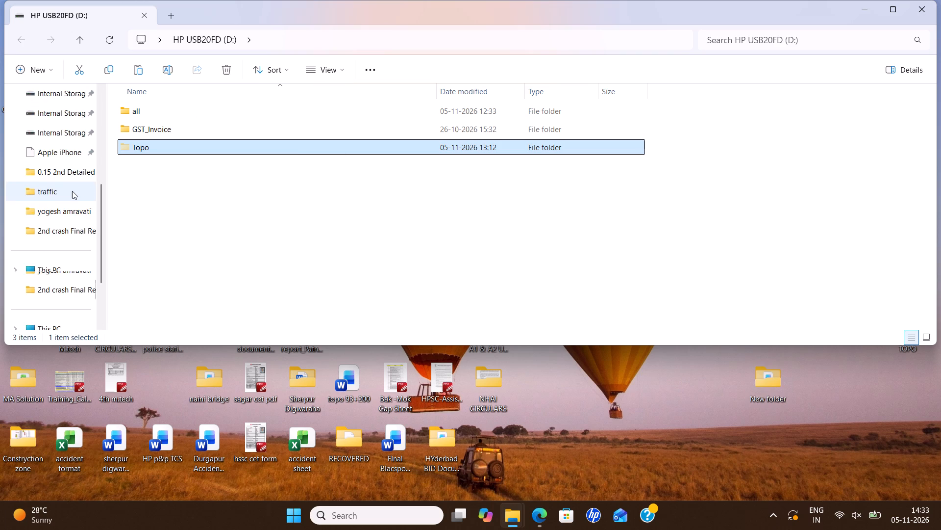
scroll(72, 191, down, 2)
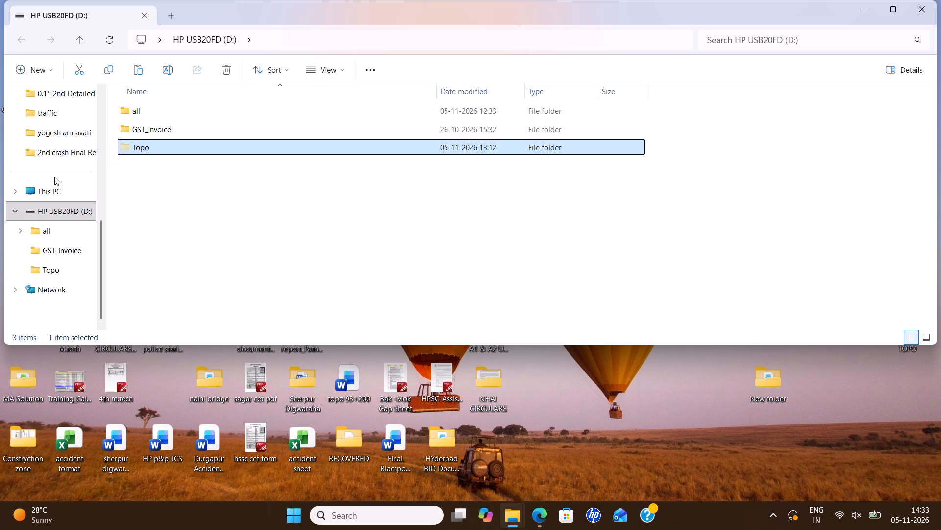
scroll(69, 174, up, 4)
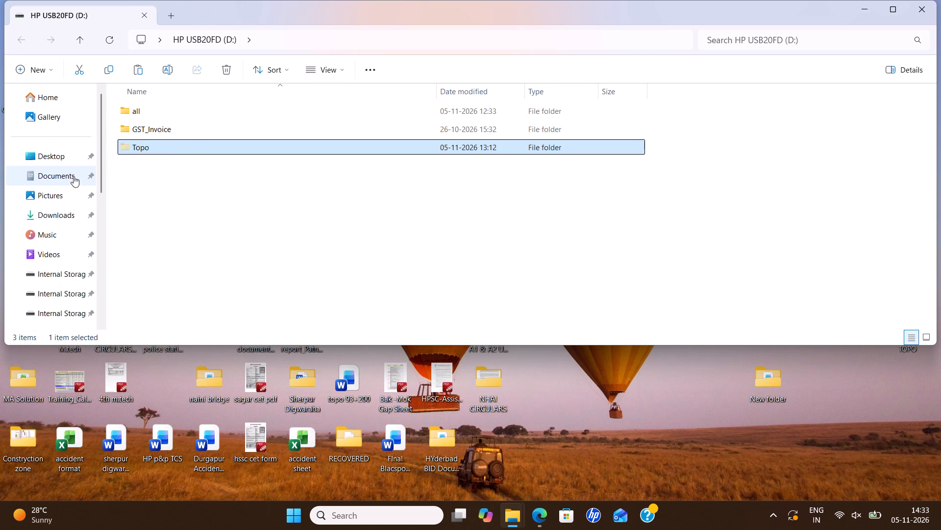
scroll(74, 176, up, 11)
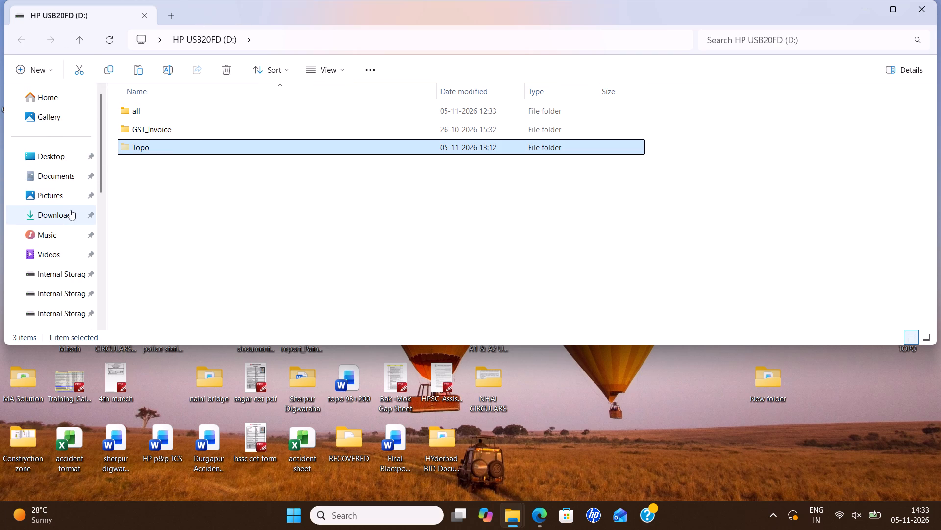
click(70, 210)
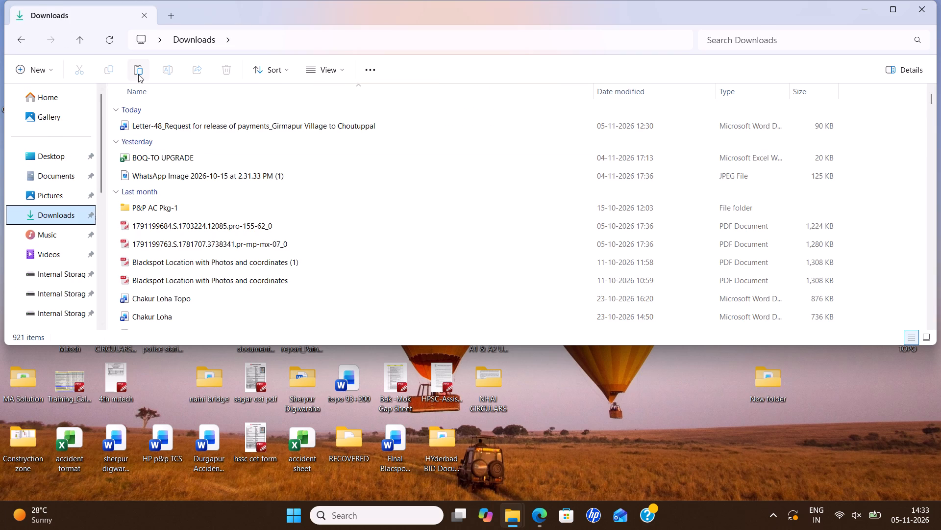
click(138, 74)
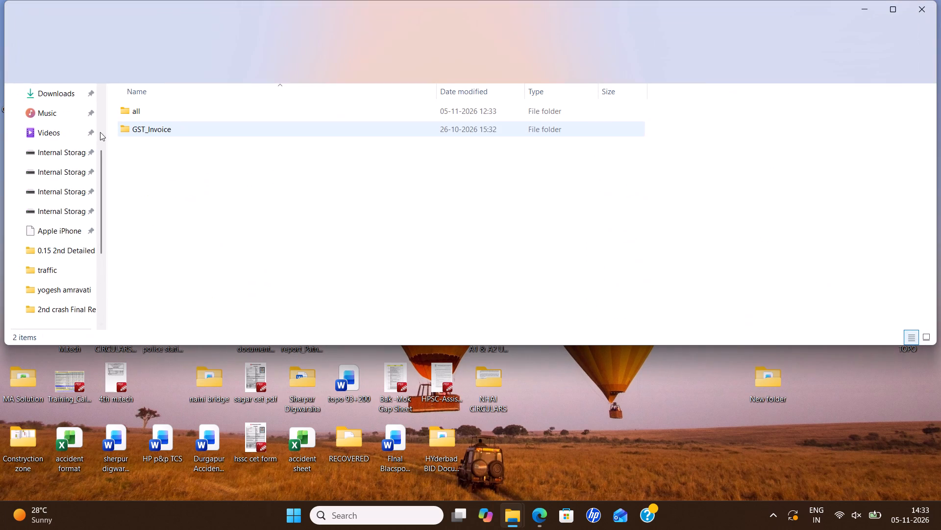
Check the Downloads folder for the moved Topo folder and return to the HP USB20FD (D:) drive.
scroll(65, 170, up, 2)
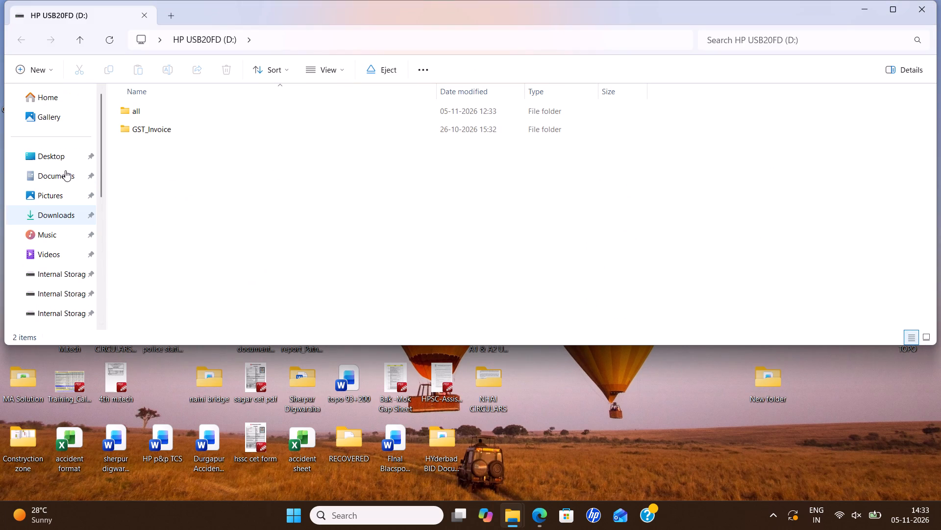
scroll(65, 170, up, 2)
click(74, 212)
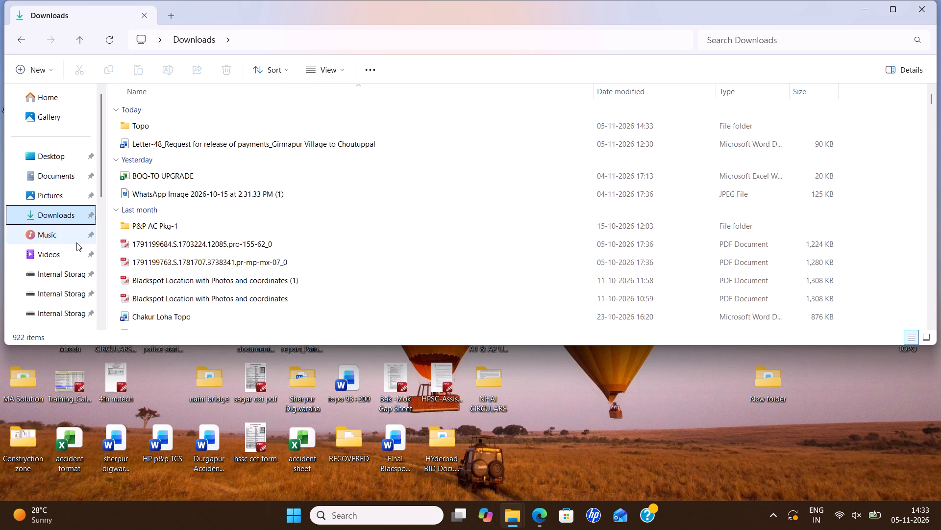
scroll(76, 245, down, 3)
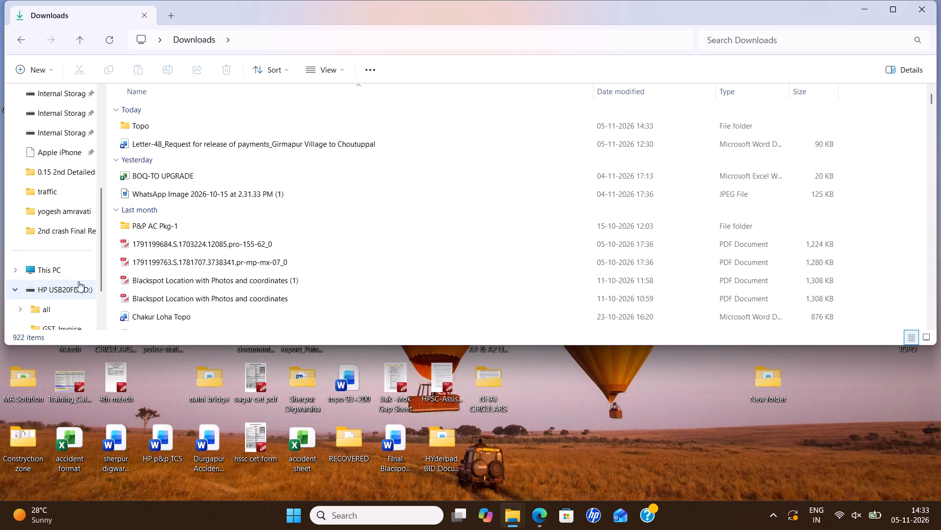
click(78, 283)
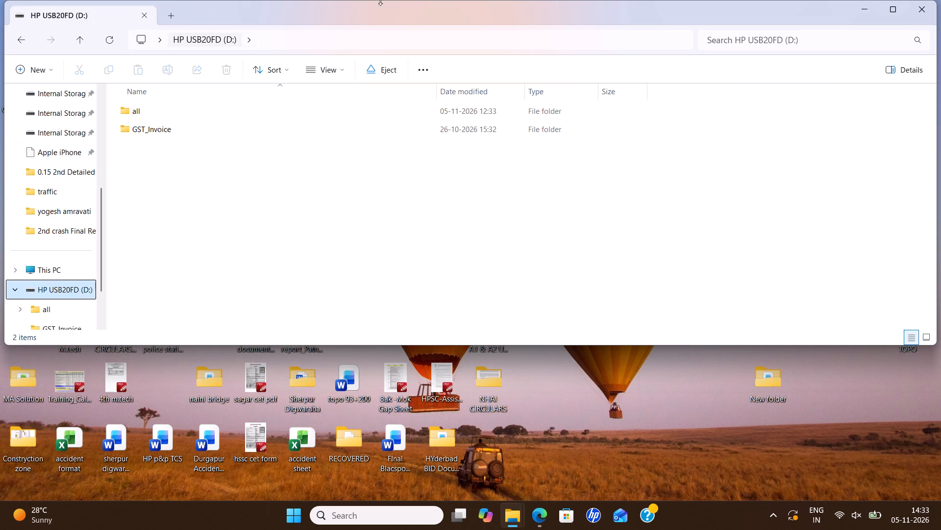
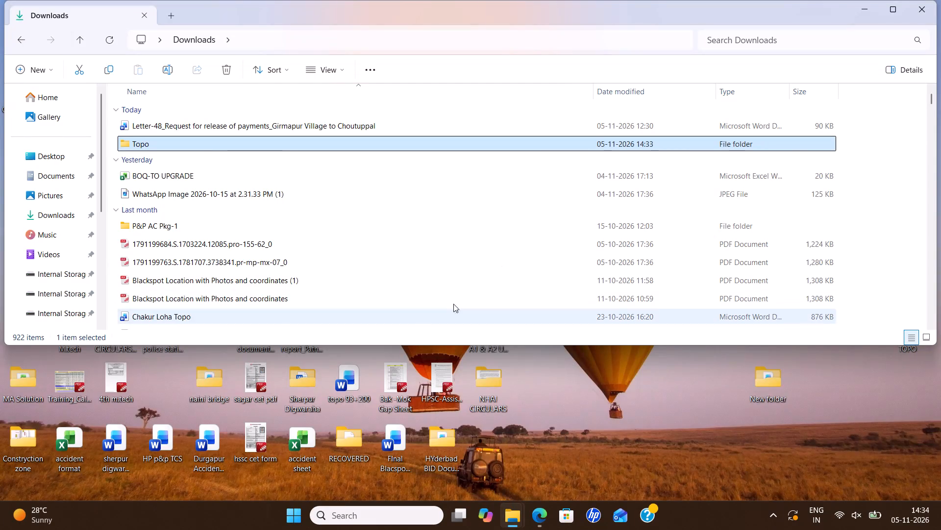
Open the topo 90+335 document from the Topo folder in Downloads.
double_click(141, 141)
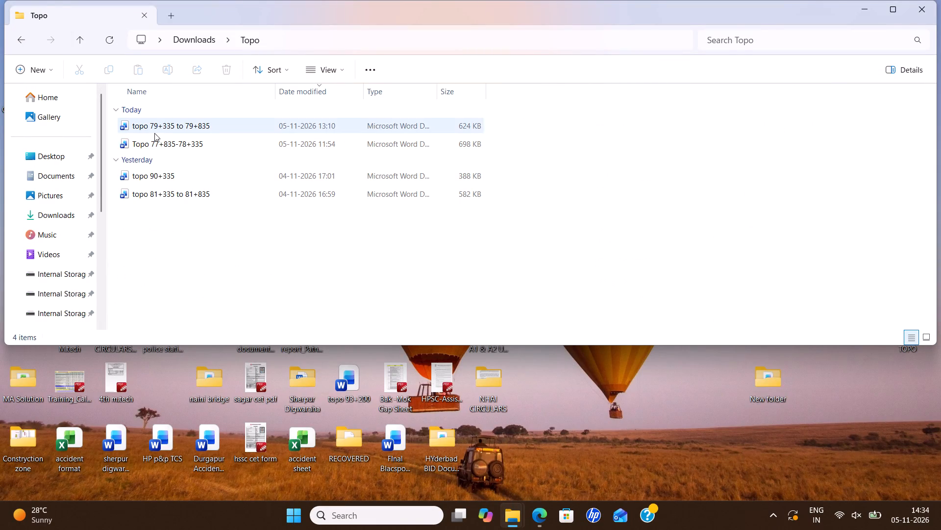
double_click(161, 171)
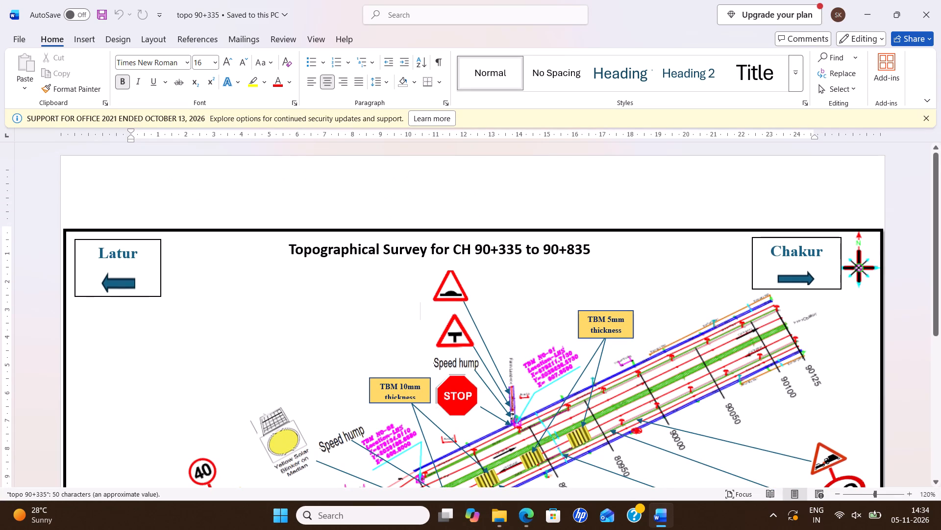
Shift the topmost speed-hump warning sign slightly right, away from the T-junction sign, and reattach its leader arrow's start to the sign's lower-left corner.
scroll(536, 246, down, 1)
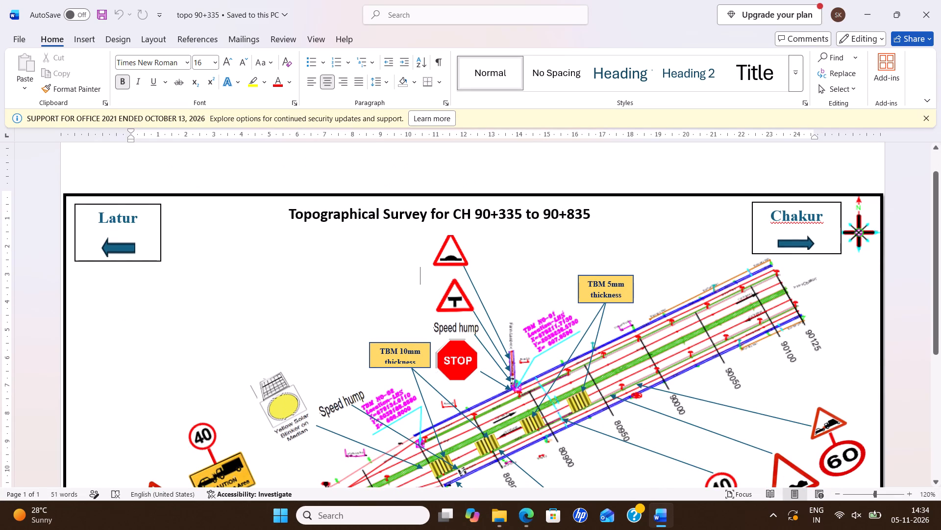
drag(449, 247, 459, 246)
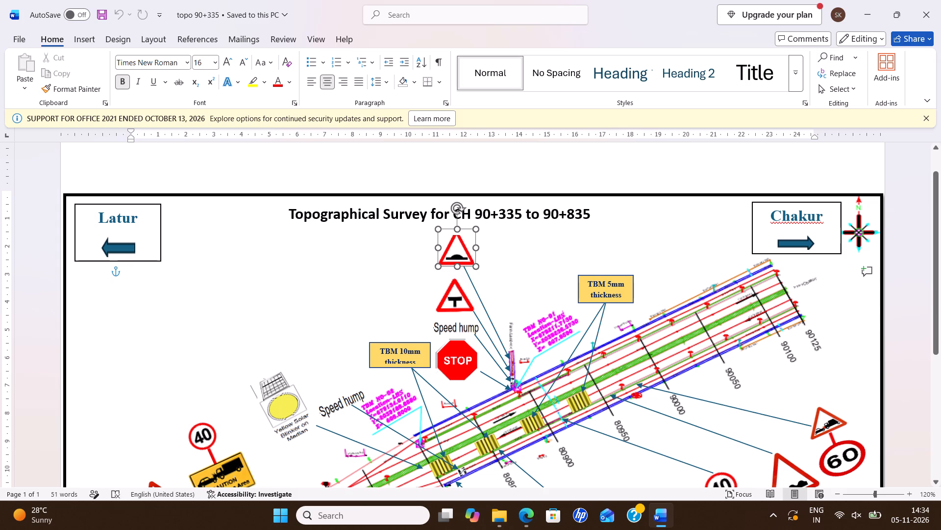
drag(459, 246, 482, 254)
click(485, 305)
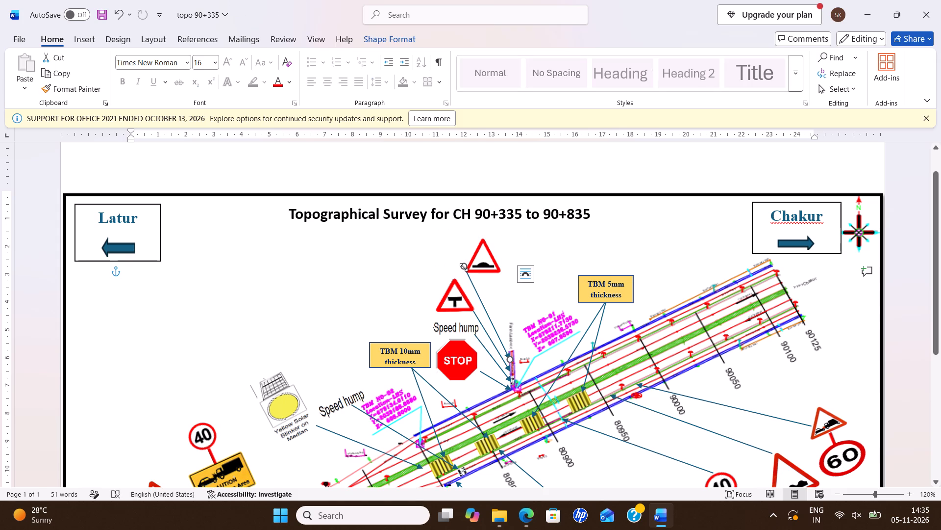
drag(464, 267, 467, 272)
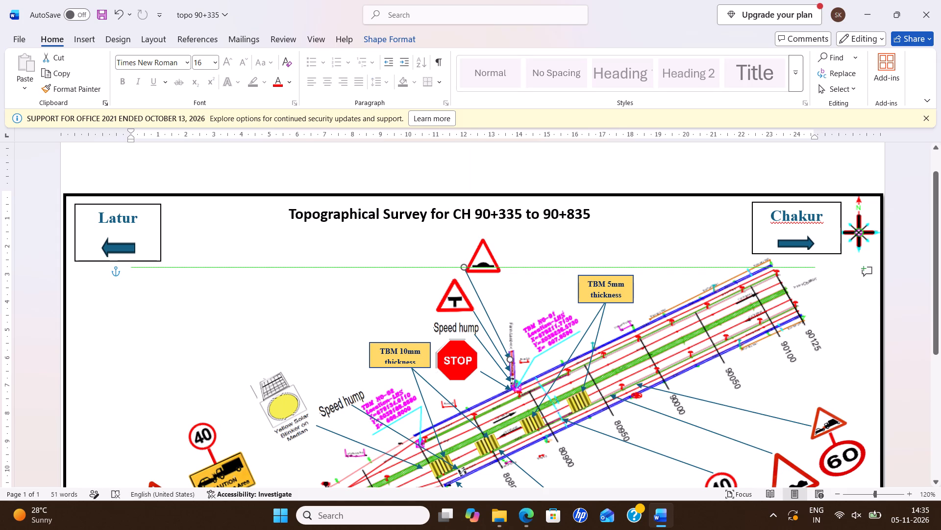
drag(467, 272, 468, 273)
click(400, 264)
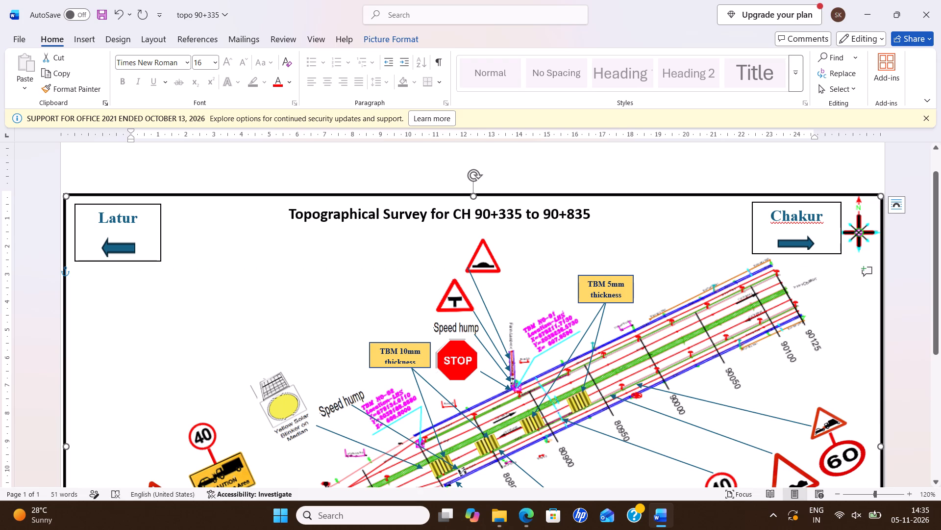
Move the tip of the leader arrow from the 40 sign nearest the note box to the yellow bar marking near chainage 80900.
scroll(406, 293, down, 3)
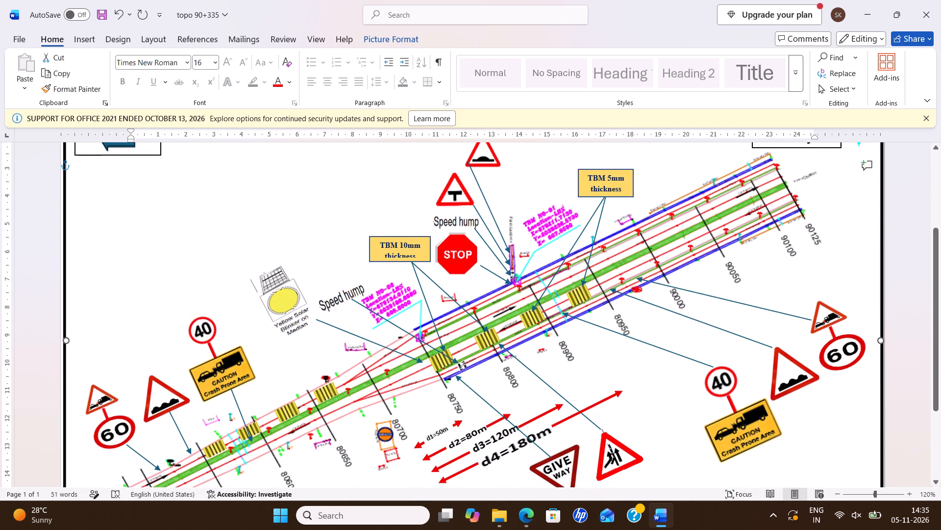
scroll(339, 348, down, 2)
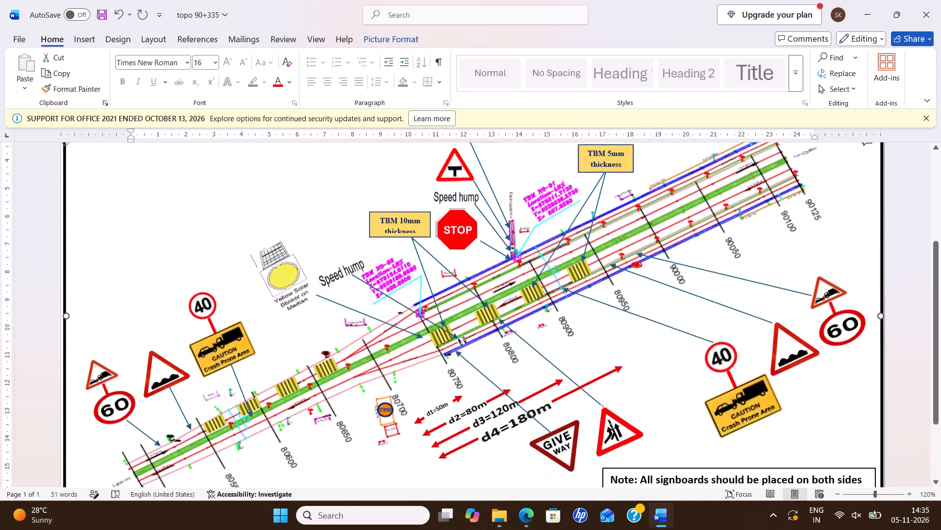
scroll(339, 348, down, 2)
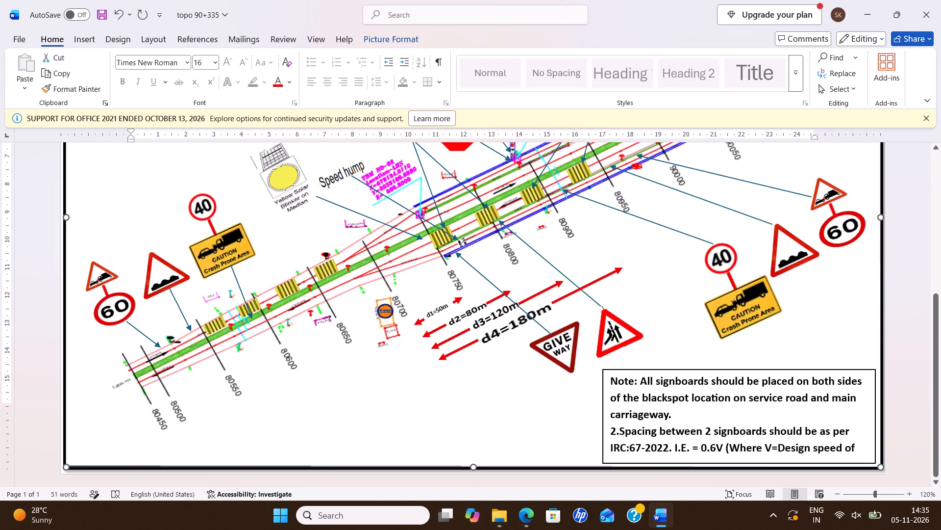
scroll(532, 335, up, 1)
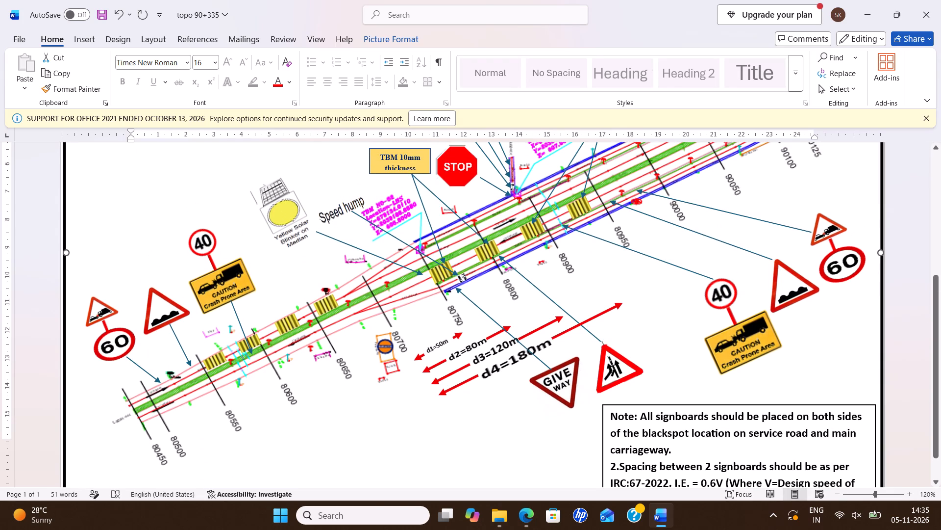
click(690, 272)
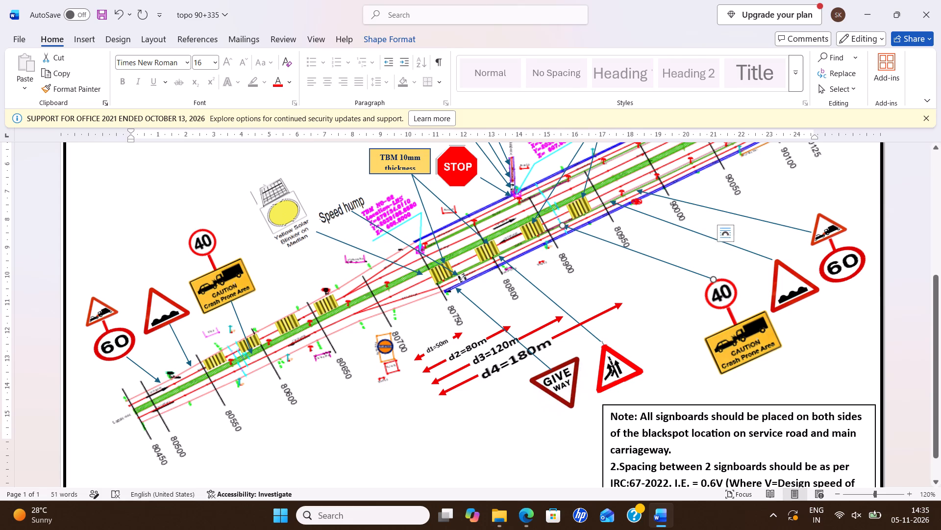
click(564, 226)
drag(564, 226, 551, 226)
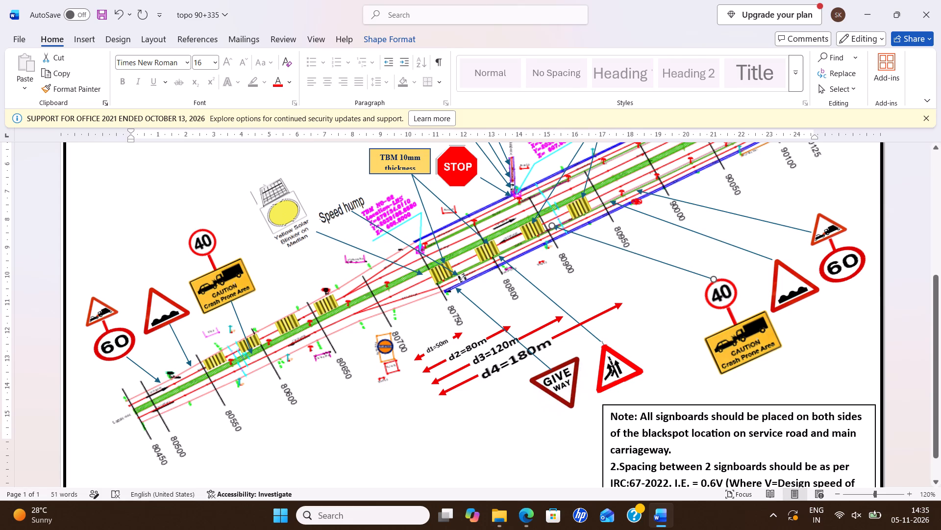
drag(551, 226, 546, 228)
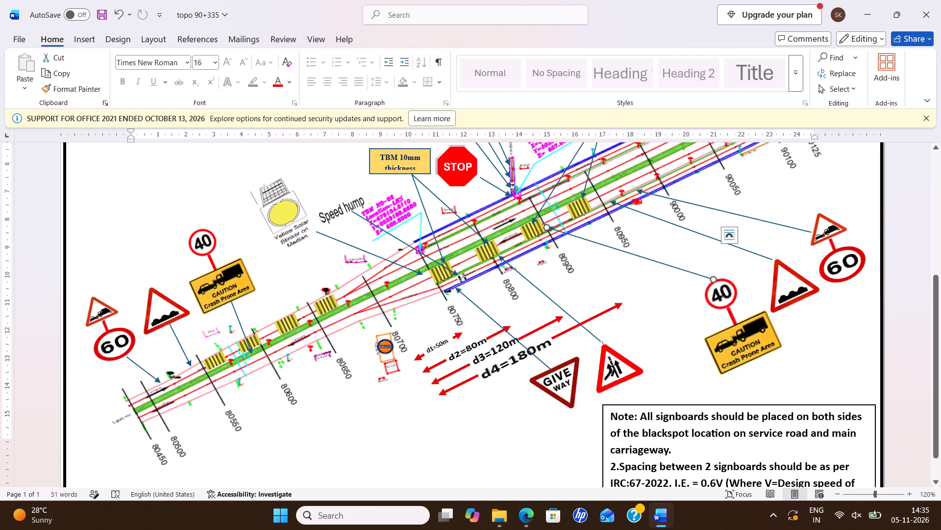
Duplicate that 40 sign's leader arrow, starting the copy at the same point on the sign and ending it just below the original's tip.
click(617, 253)
click(613, 248)
key(ctrl+c)
key(ctrl+v)
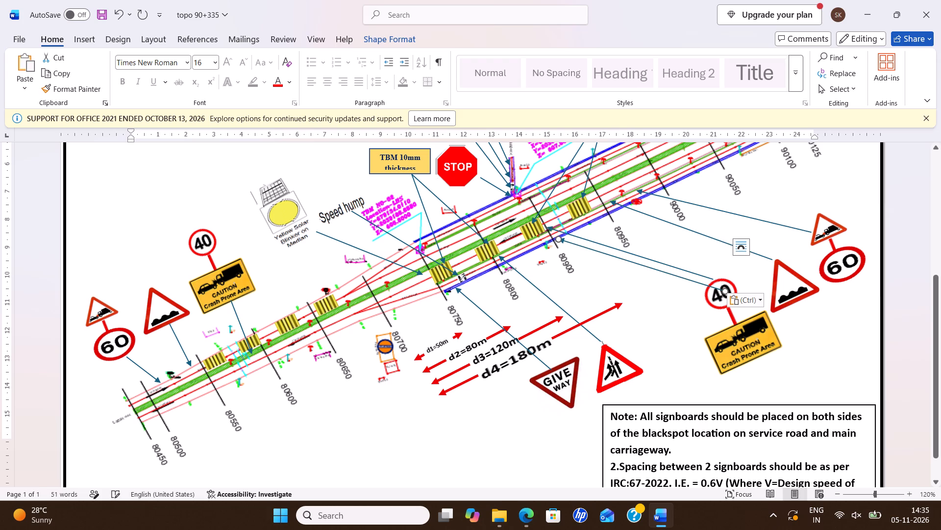
drag(601, 253, 590, 253)
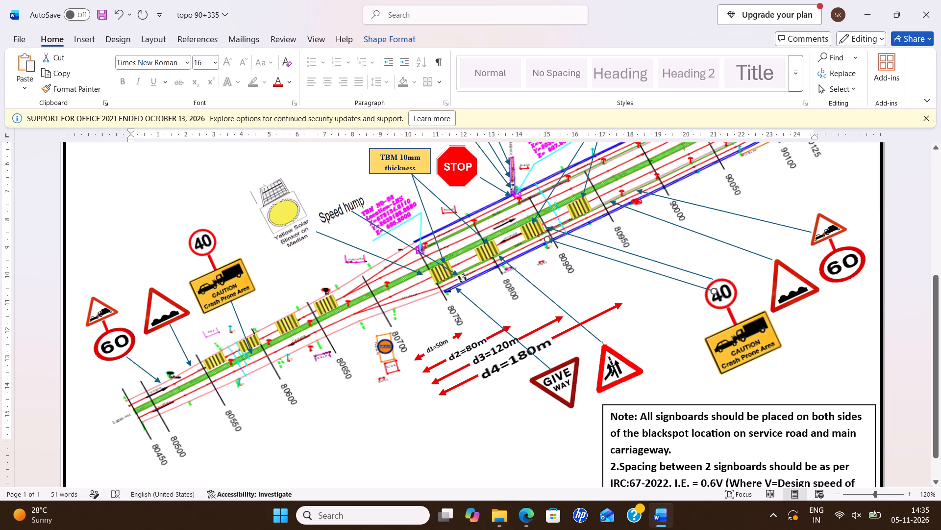
drag(590, 253, 588, 256)
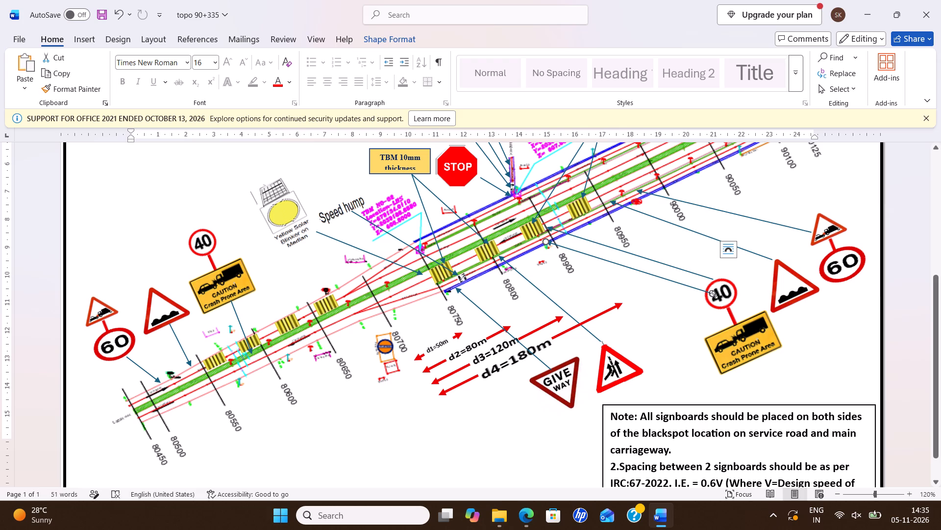
drag(714, 294, 713, 280)
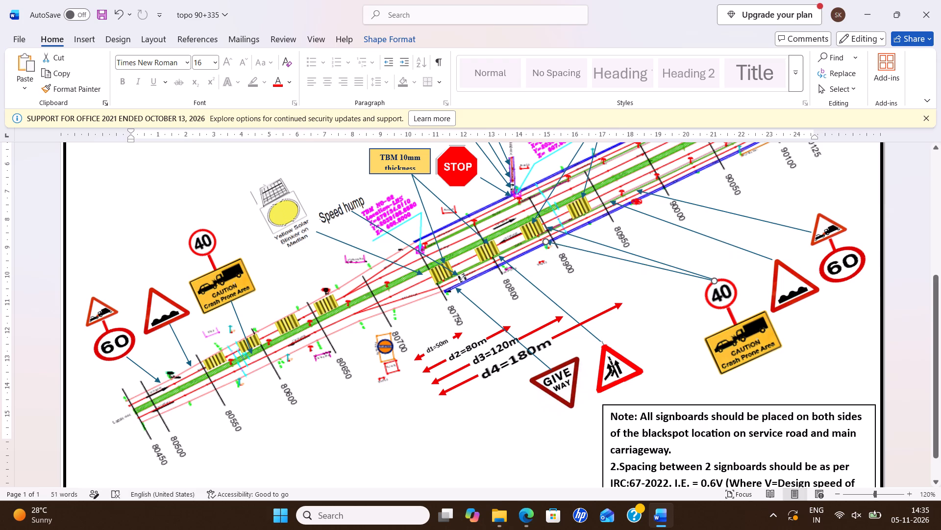
drag(713, 280, 713, 279)
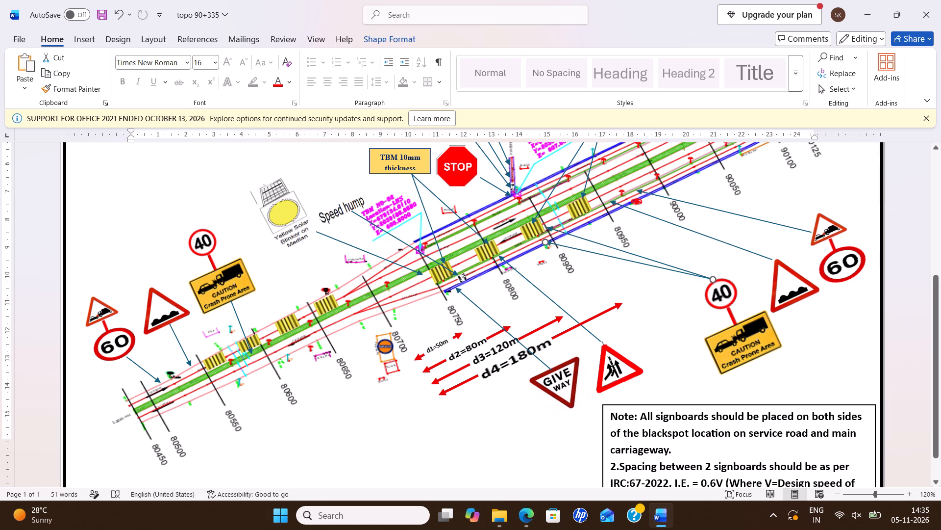
click(674, 287)
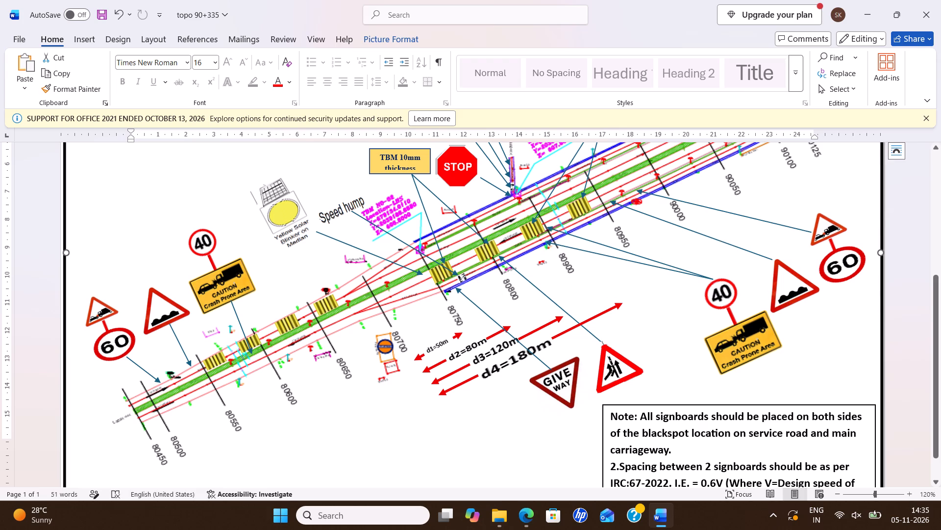
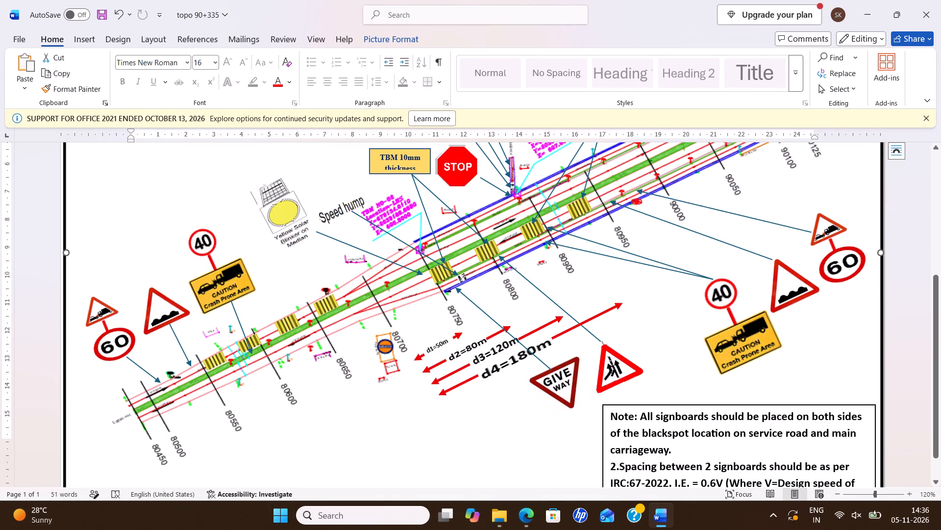
Shift the tip of the leader arrow from the speed-hump warning sign between the 40 and 60 signs slightly left, near chainage 80950.
click(622, 209)
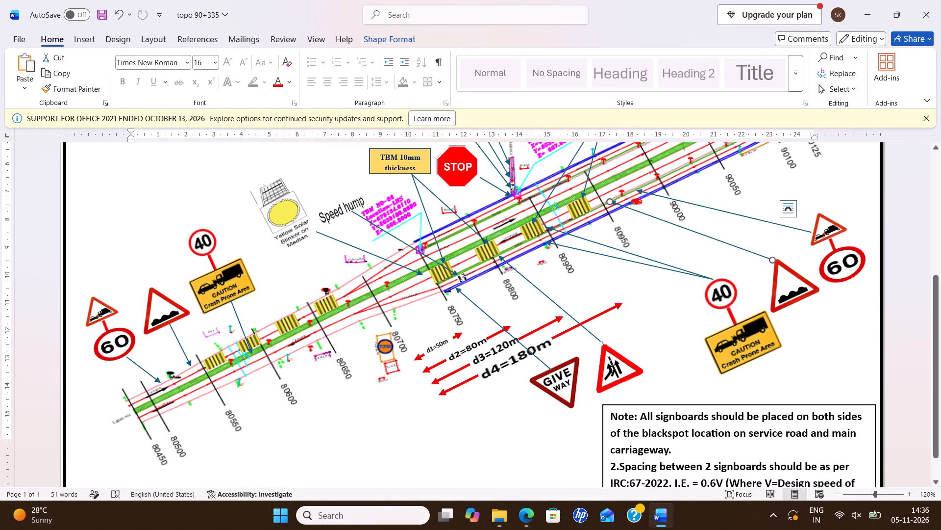
drag(609, 202, 604, 202)
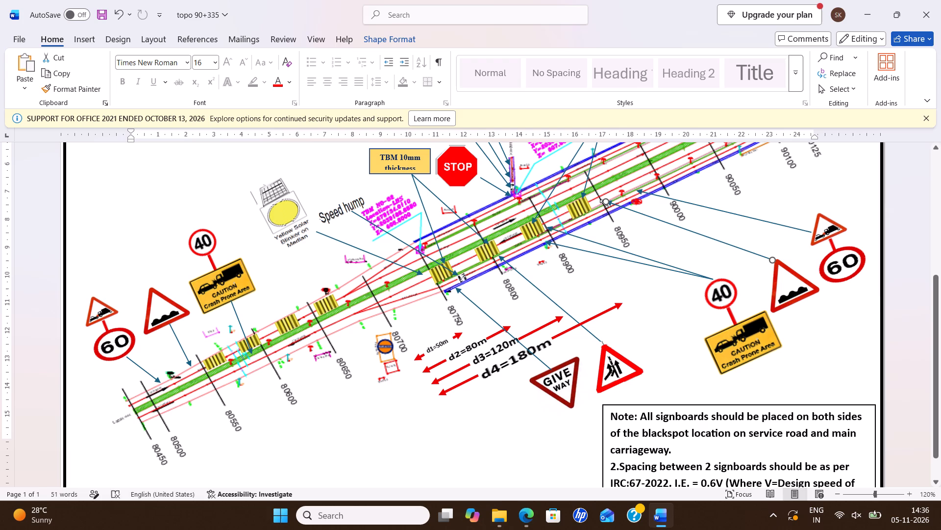
Duplicate that speed-hump sign's leader arrow, starting the copy at the sign's top corner and ending it on the blue road edge below-left of the original's tip.
click(637, 211)
key(ctrl+c)
key(ctrl+v)
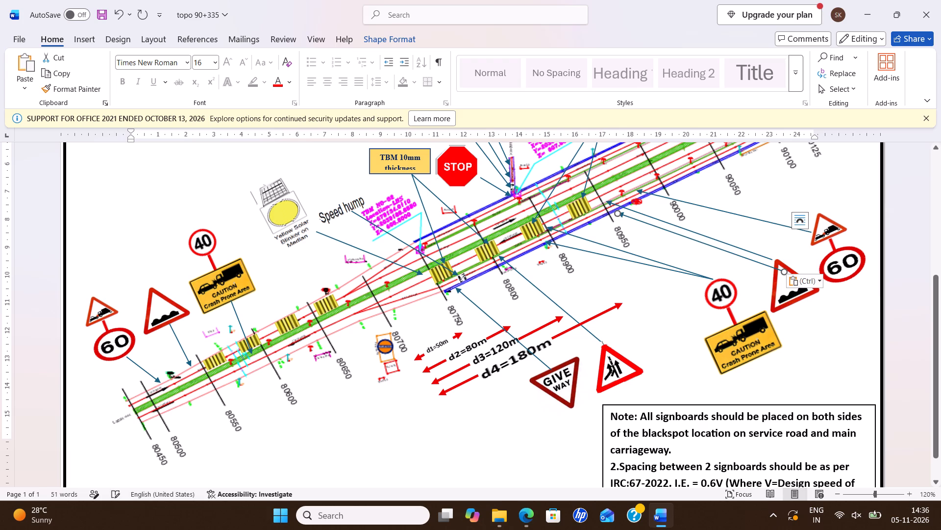
drag(742, 257, 711, 267)
drag(755, 281, 759, 276)
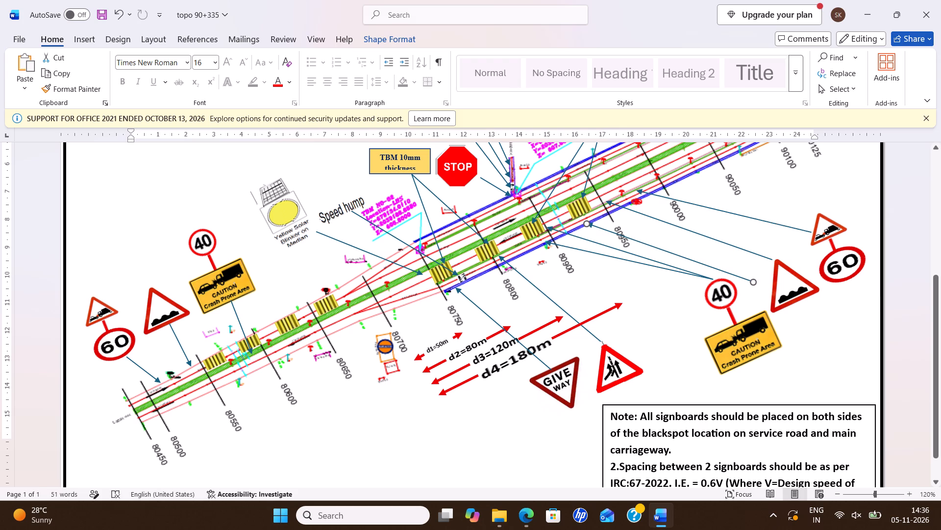
drag(759, 276, 774, 260)
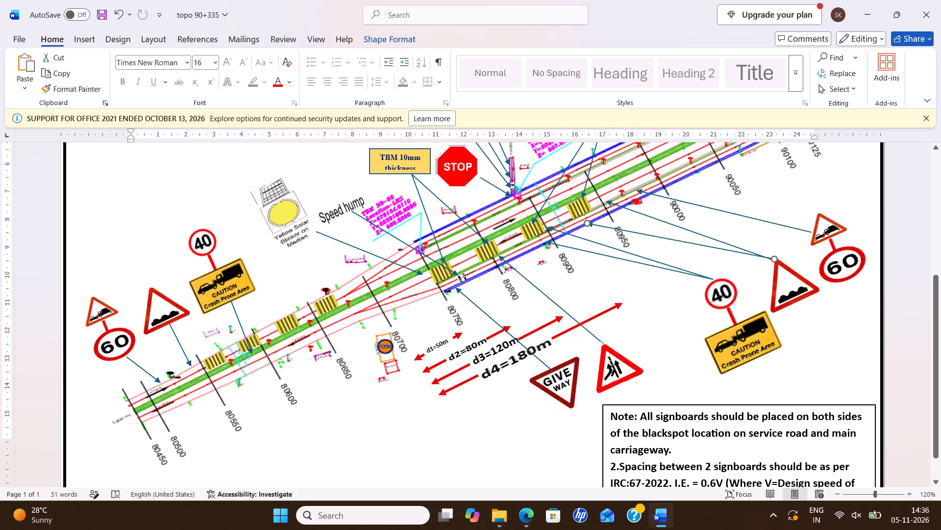
drag(774, 260, 775, 260)
Nudge the speed-hump warning sign slightly so its top corner meets the starts of its two leader arrows.
click(756, 277)
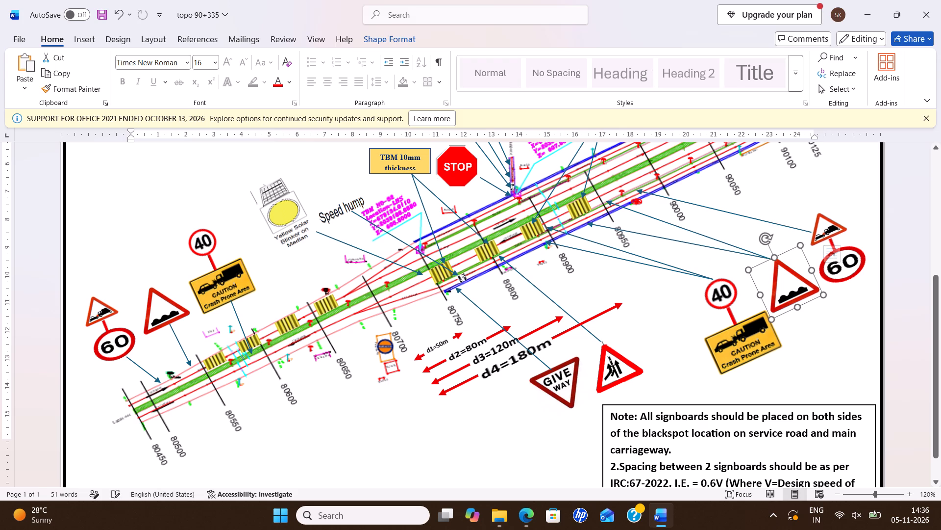
drag(780, 273, 784, 265)
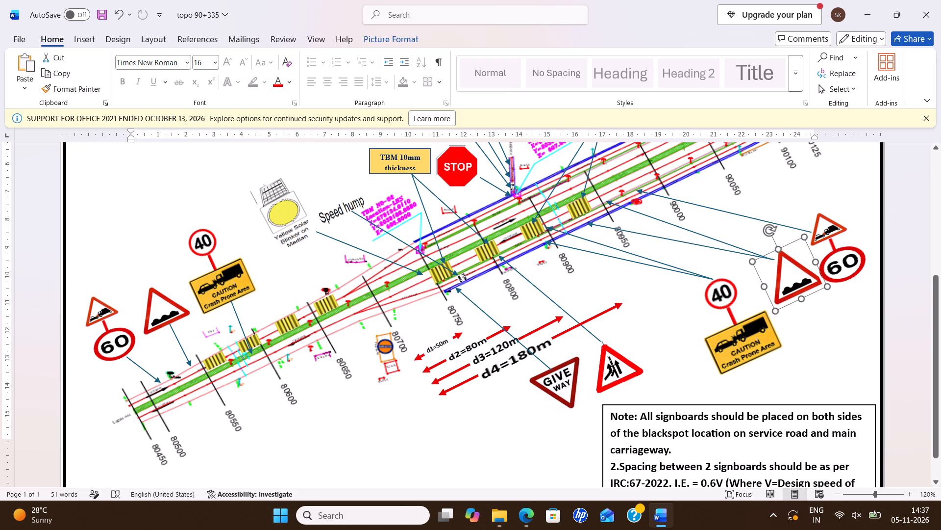
drag(784, 265, 779, 265)
click(736, 268)
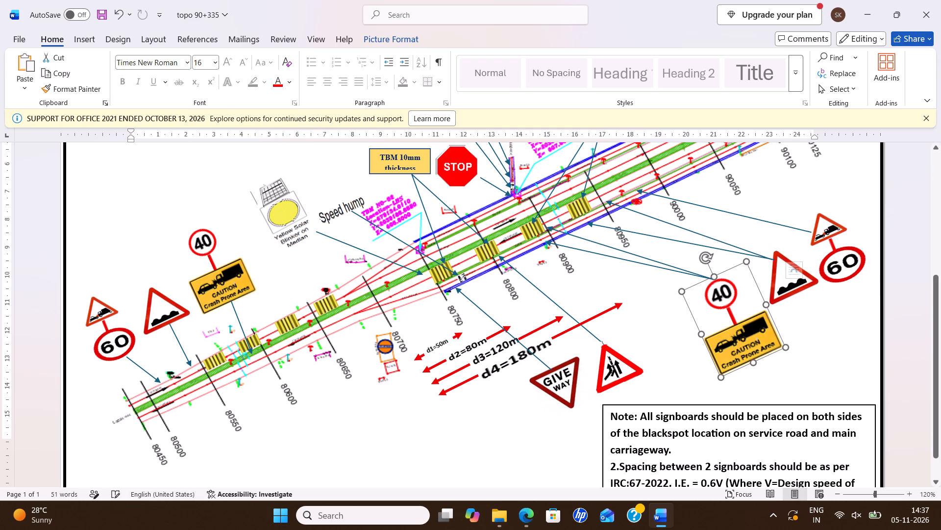
click(778, 264)
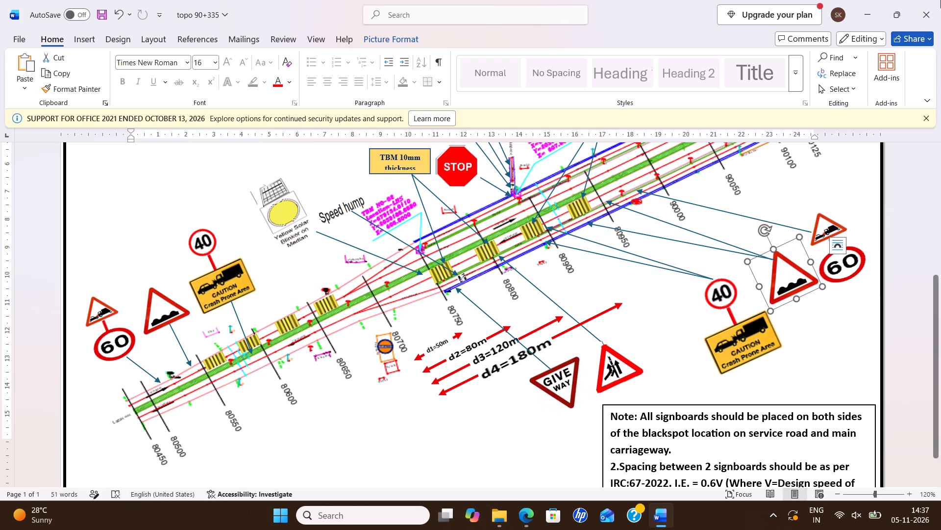
Set the topo drawing aside, start a new Word window and open the recent 2nd Crash Mitigation Report_(Chakur to Loha) at full-screen size.
click(665, 512)
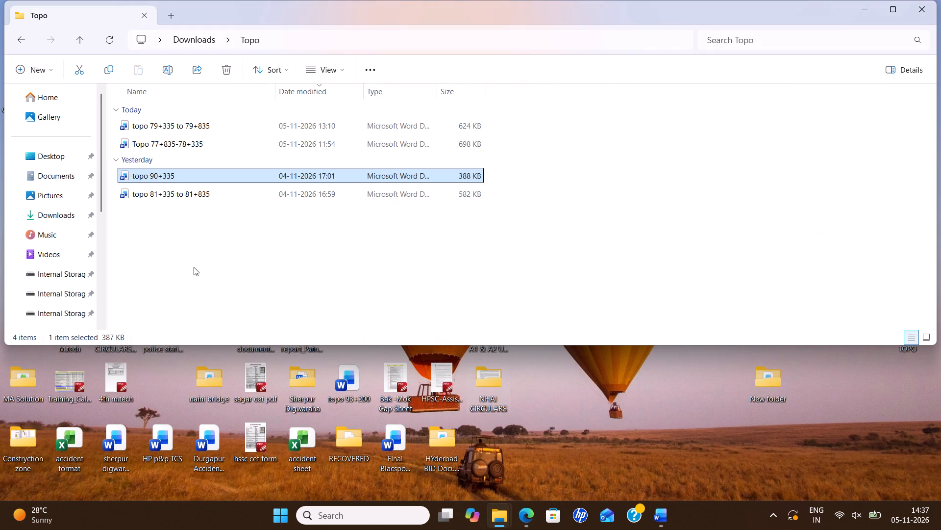
key(super+r)
text(WINWORD)
key(Return)
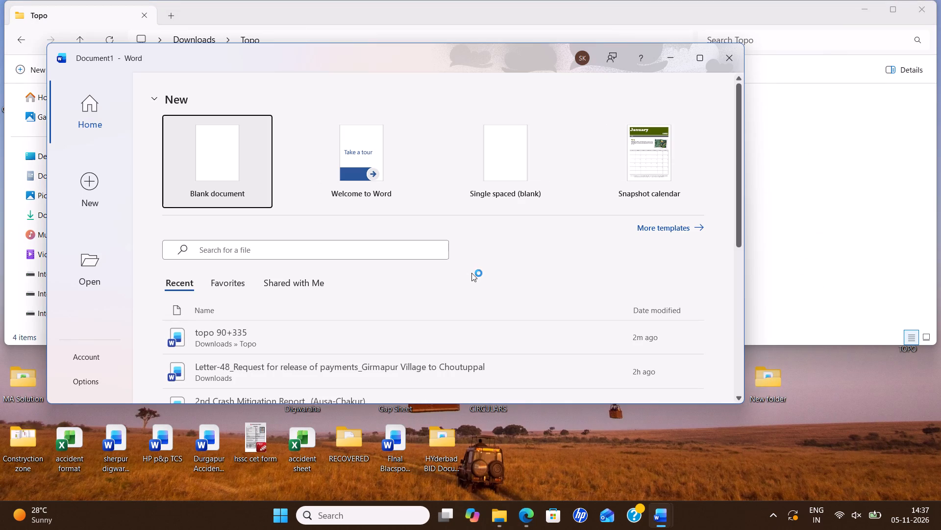
scroll(320, 315, down, 1)
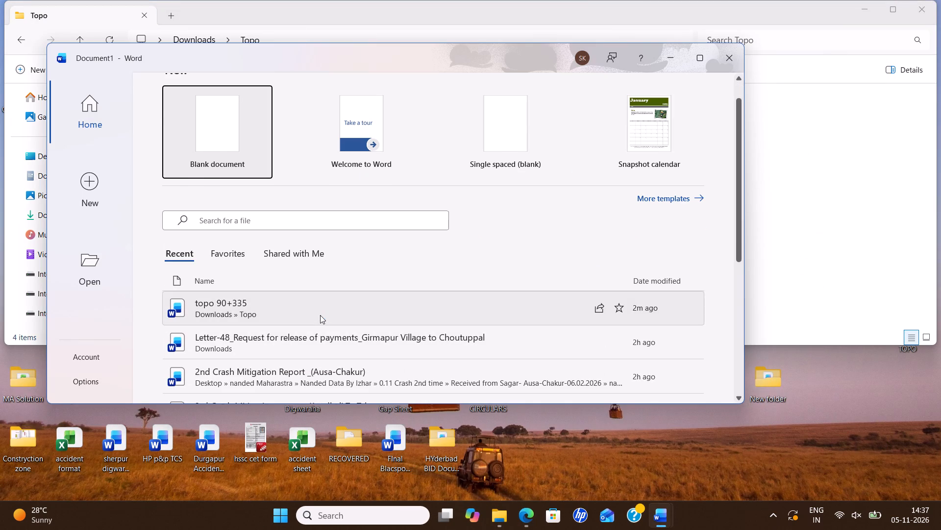
scroll(317, 350, down, 1)
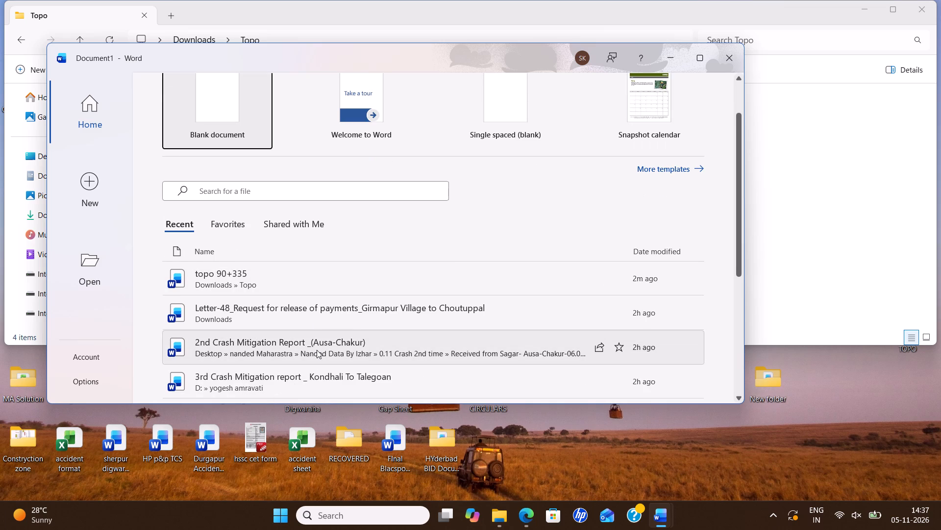
scroll(317, 350, down, 1)
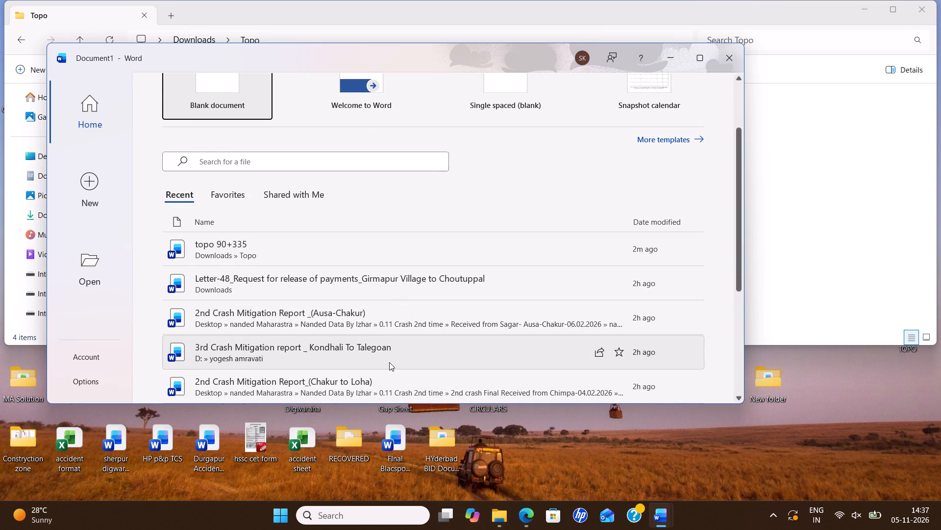
scroll(392, 335, down, 2)
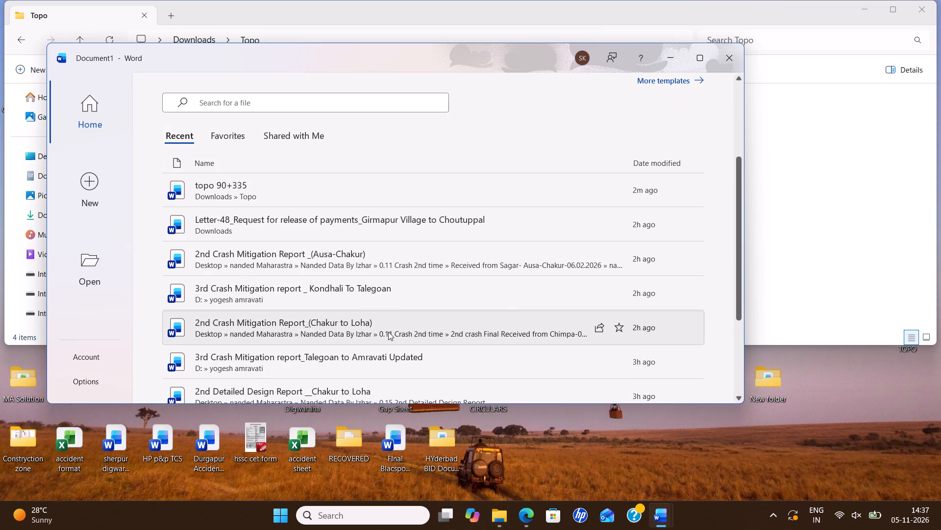
click(364, 324)
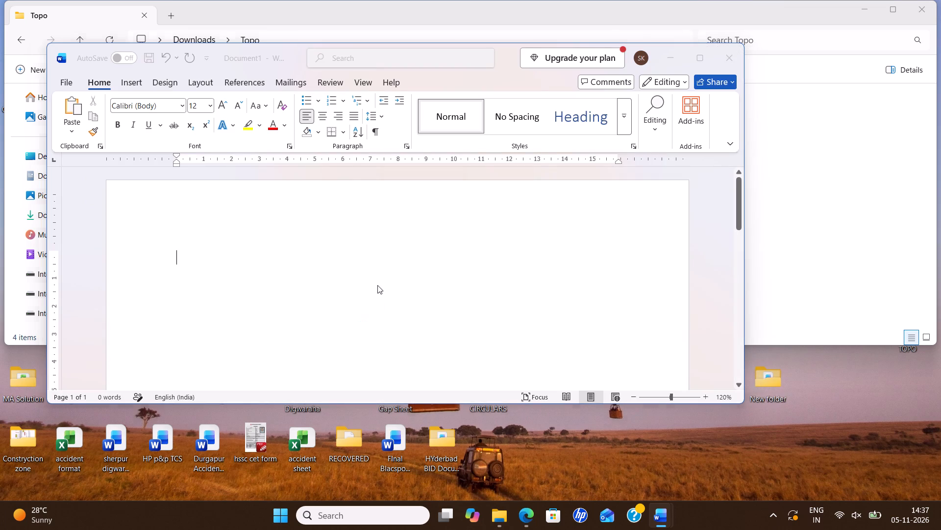
scroll(410, 155, down, 1)
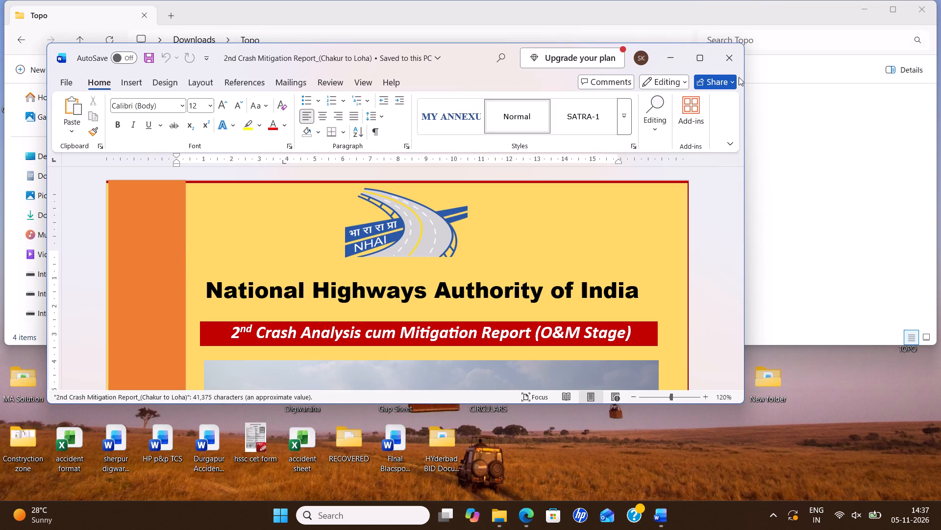
click(697, 65)
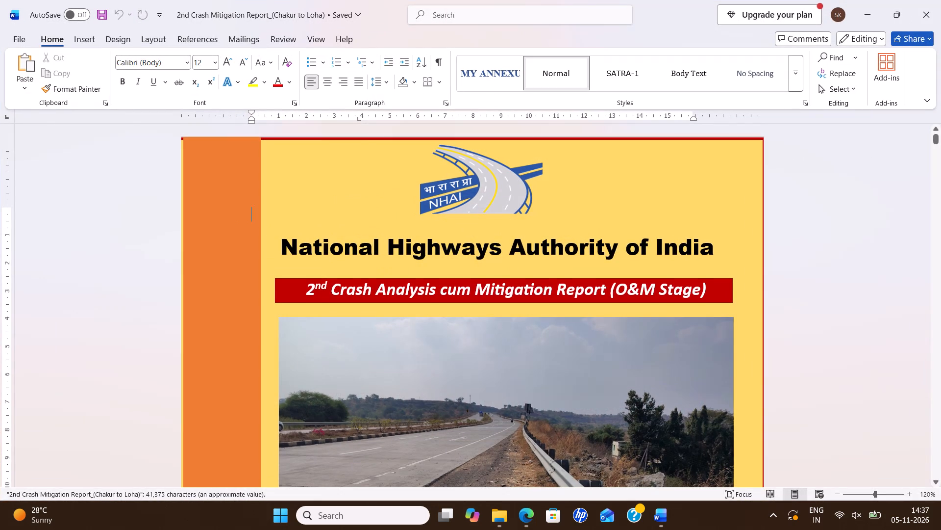
Look through the crash mitigation report from its cover past the table of contents.
scroll(405, 292, down, 14)
scroll(379, 301, down, 11)
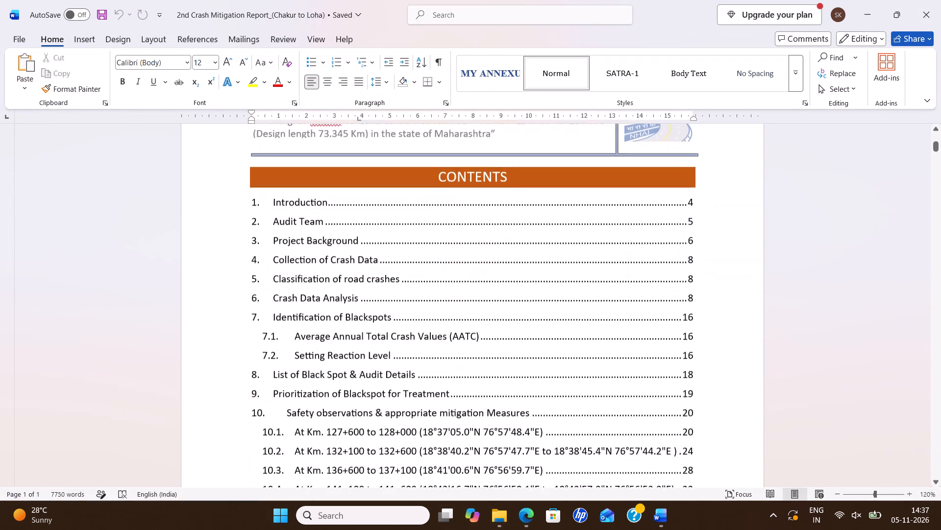
ctrl+click(323, 292)
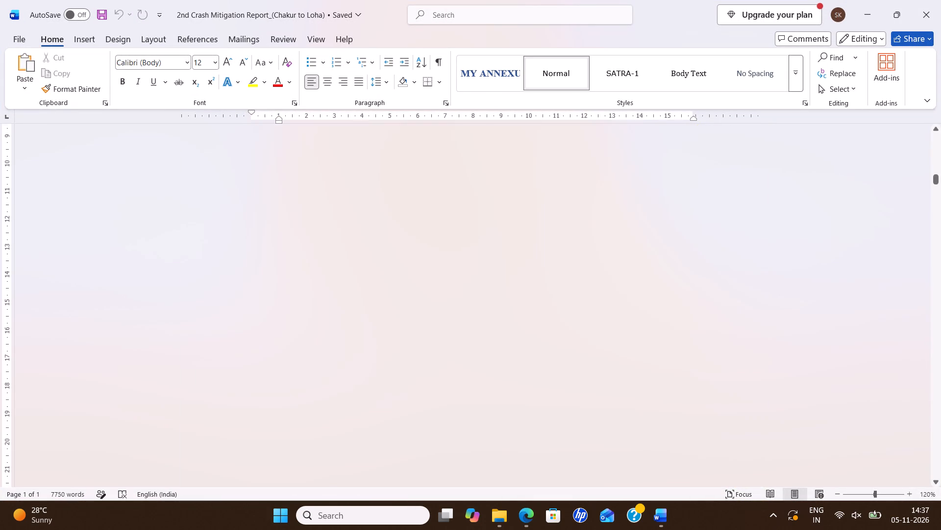
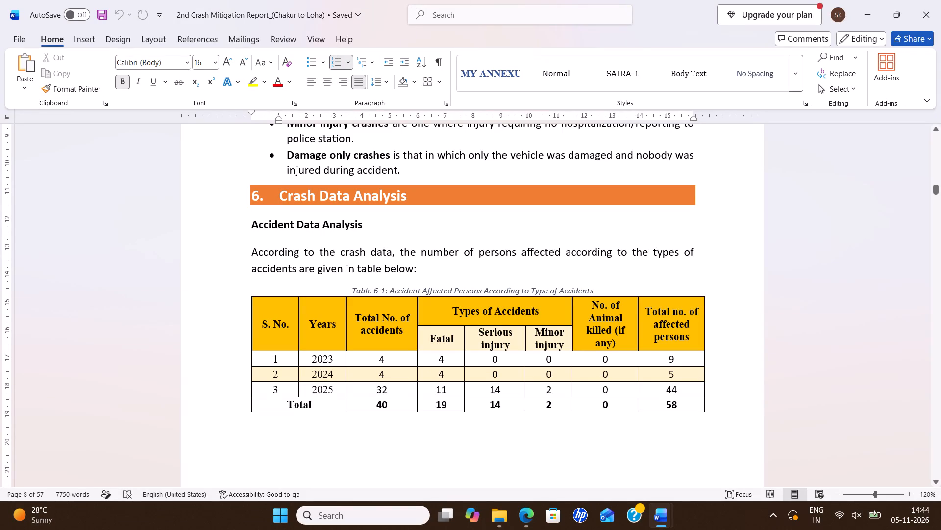
Return to the topo 90+335 document and nudge the merging-traffic warning sign beside GIVE WAY so its top meets its leader arrow.
click(657, 516)
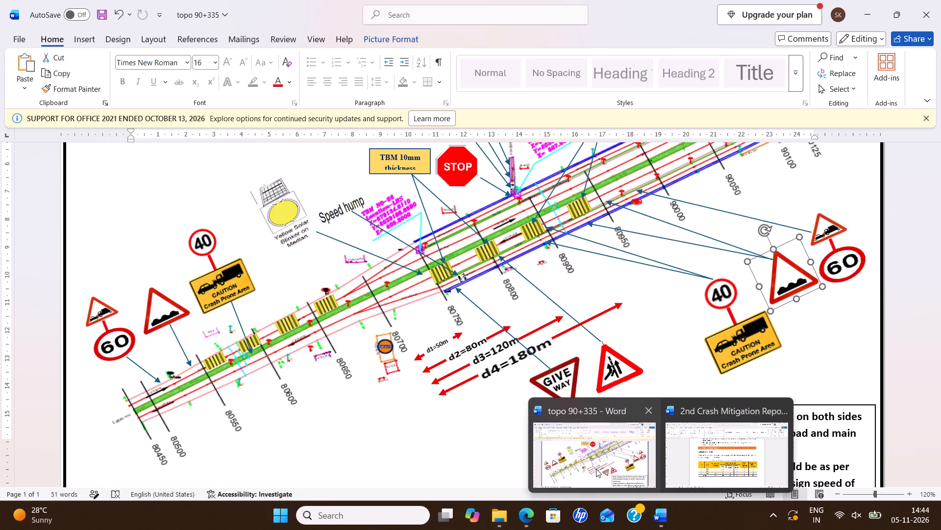
click(596, 469)
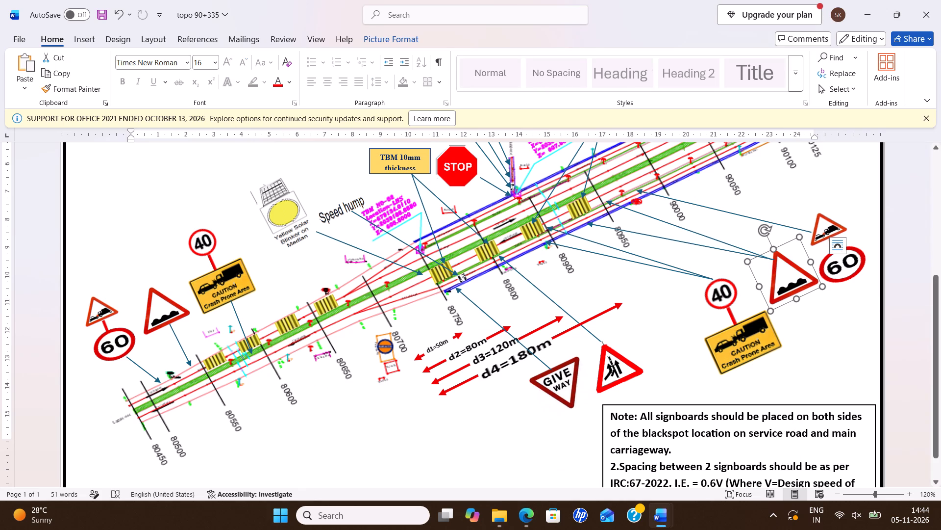
drag(620, 362, 615, 361)
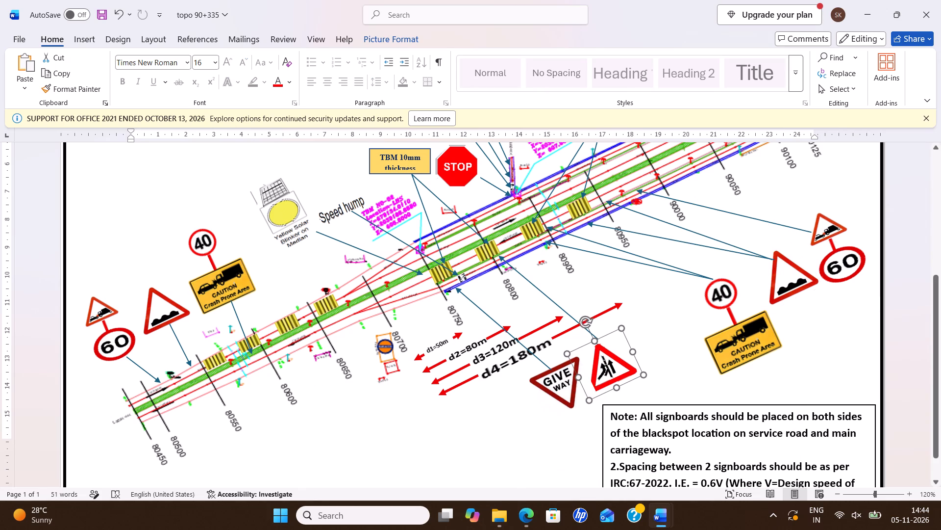
drag(615, 361, 618, 357)
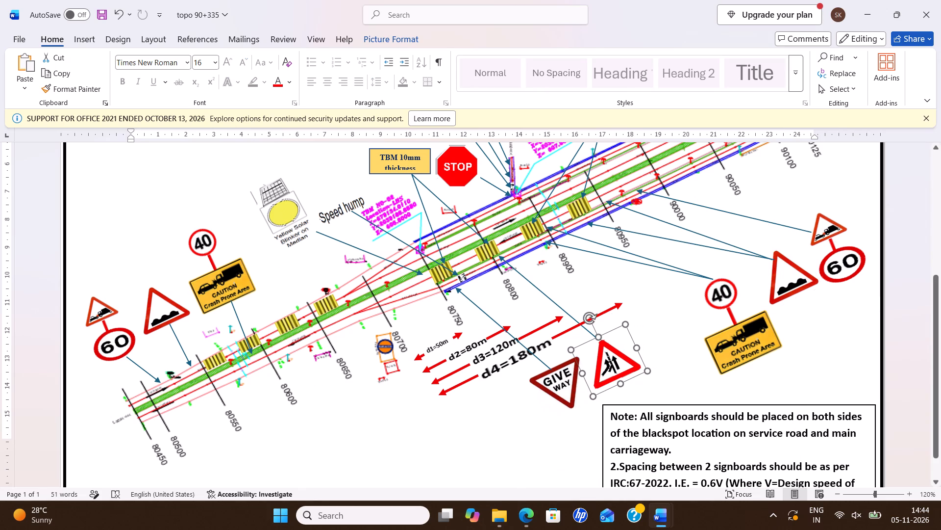
drag(618, 357, 616, 357)
click(666, 352)
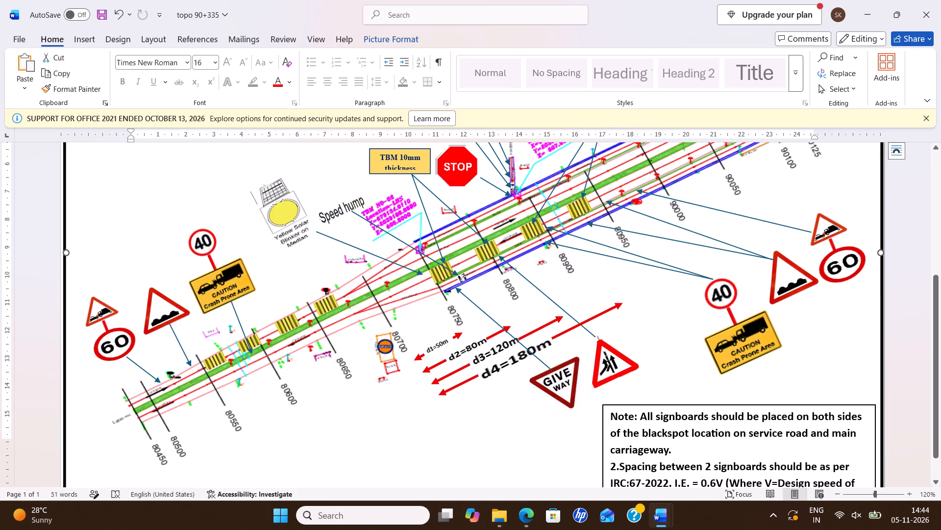
Shift the Yellow Solar Blinker's leader arrow slightly left so it starts closer to the blinker's label.
scroll(435, 332, up, 1)
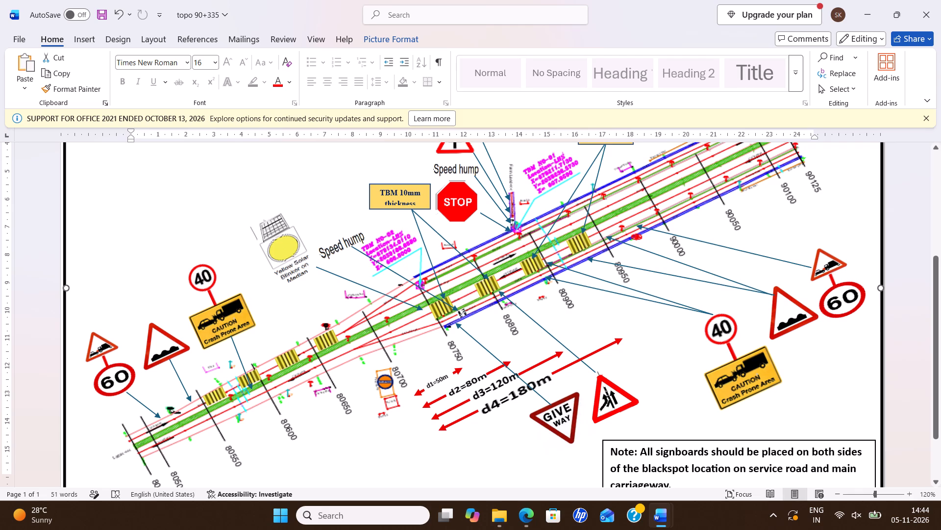
drag(405, 303, 399, 303)
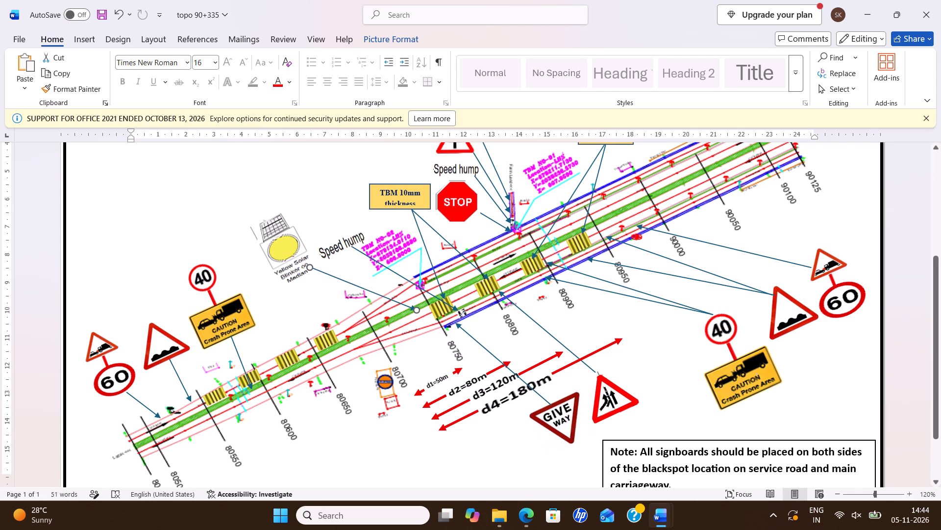
drag(399, 303, 398, 302)
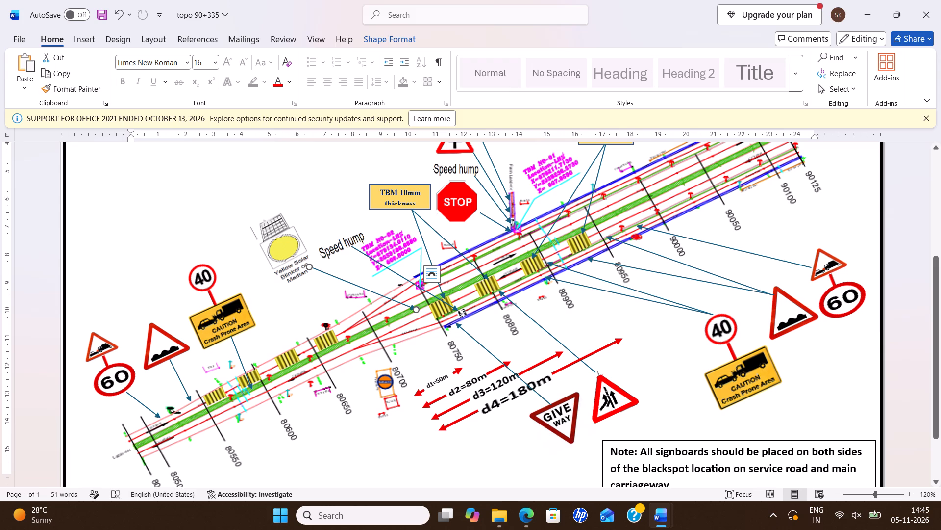
Rotate the lower-right 40 / Crash Prone Area sign clockwise to nearly upright, keeping its top at the starts of its leader arrows.
click(738, 303)
click(765, 292)
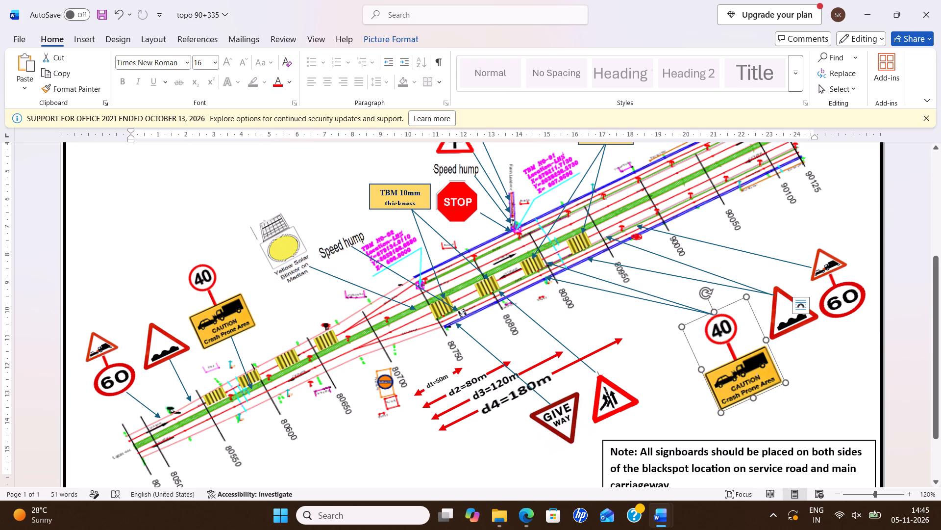
click(729, 348)
drag(711, 293, 716, 293)
drag(716, 293, 732, 302)
drag(726, 356, 717, 357)
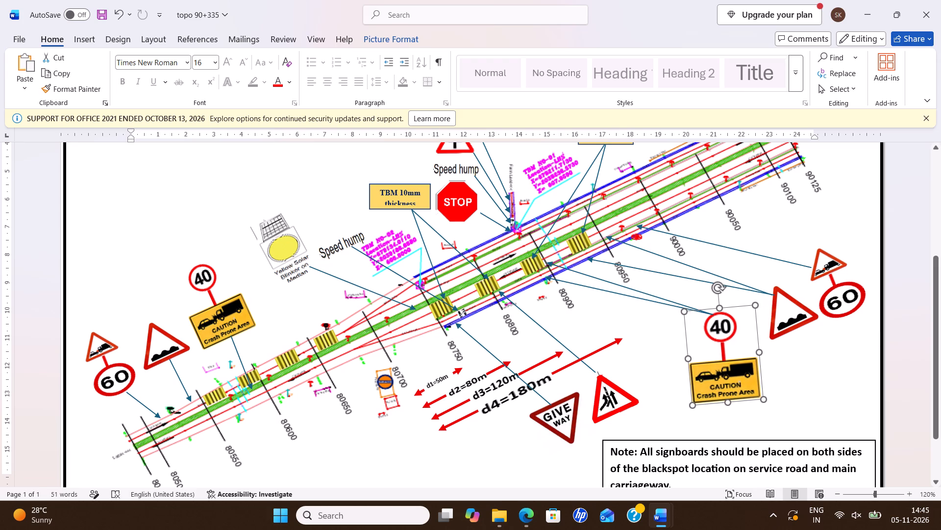
drag(717, 357, 716, 357)
click(794, 405)
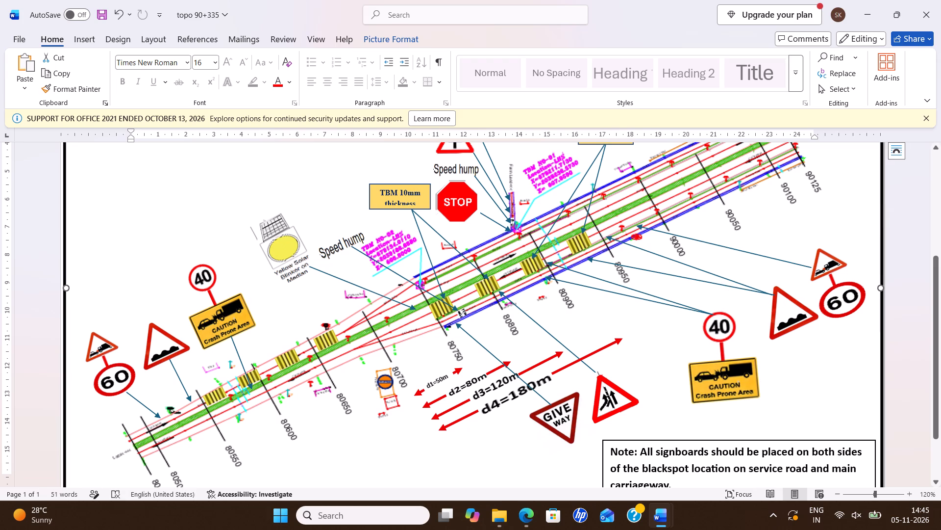
click(725, 380)
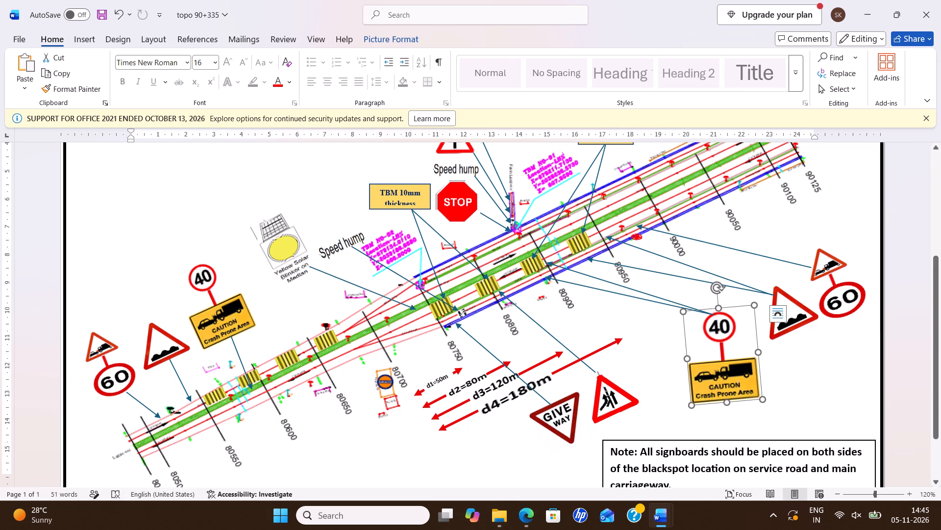
click(718, 287)
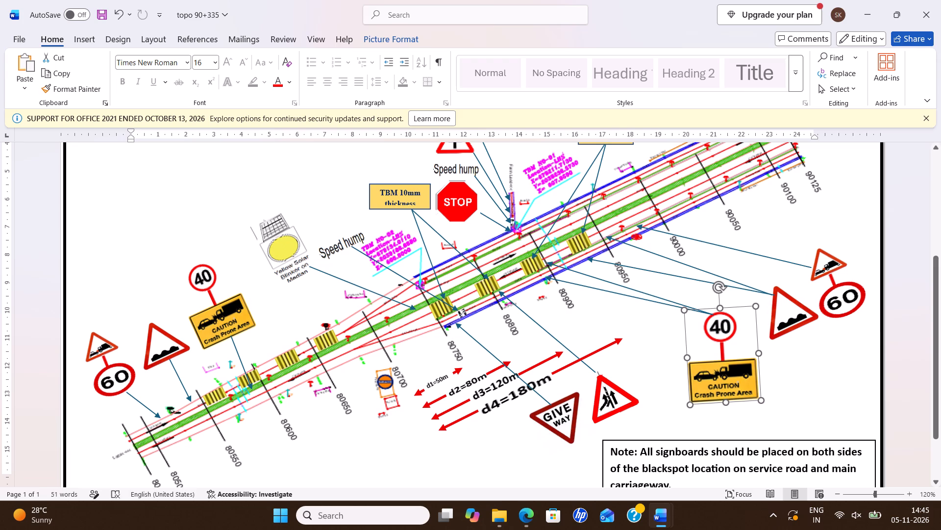
click(669, 333)
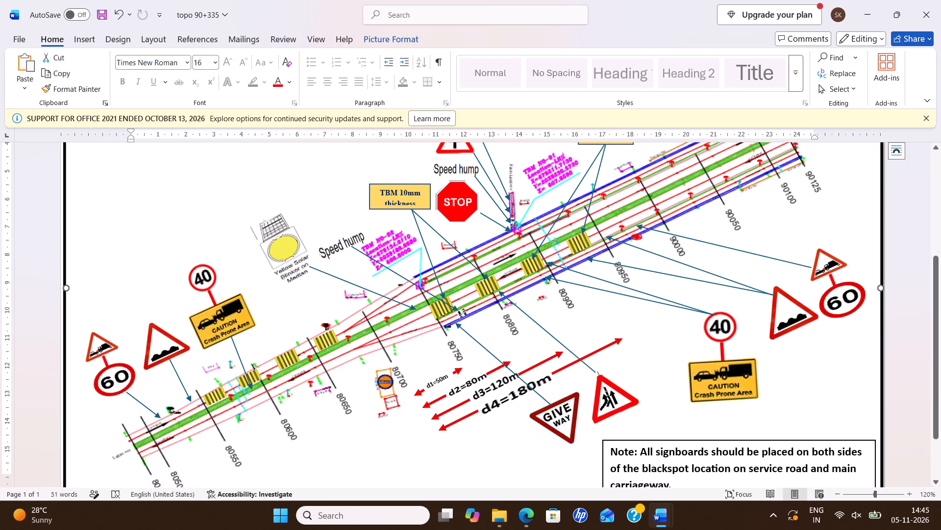
Move the tip of the leftmost 60 sign's leader arrow down-left onto the road edge near the 80500 chainage line.
click(147, 405)
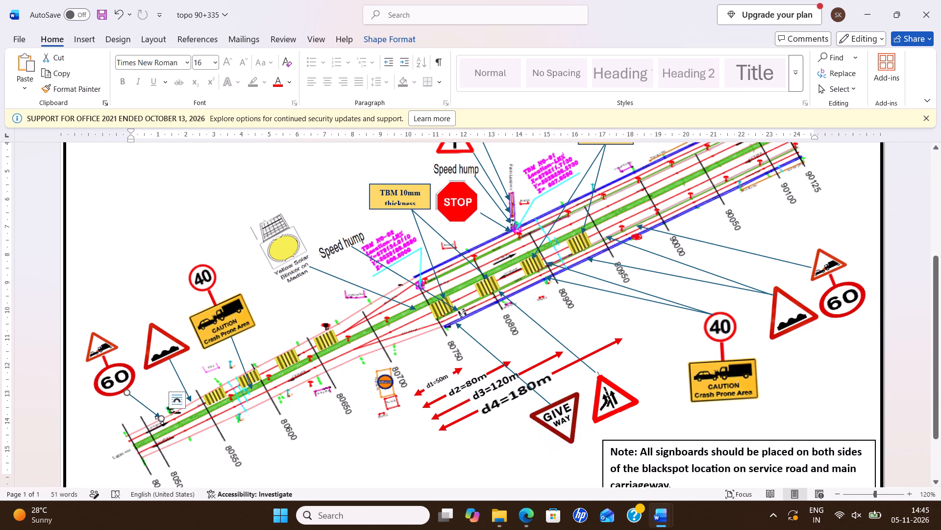
drag(158, 418, 148, 423)
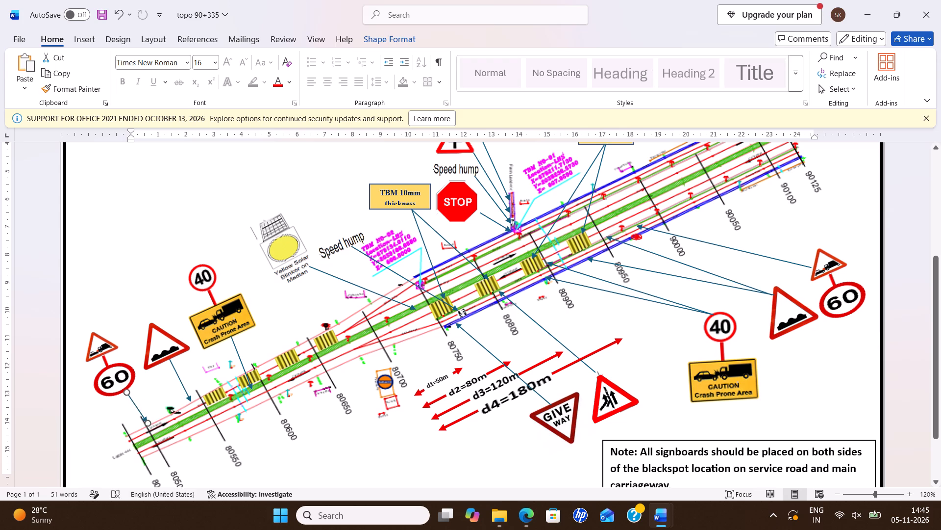
drag(148, 423, 148, 428)
drag(148, 428, 146, 428)
click(143, 384)
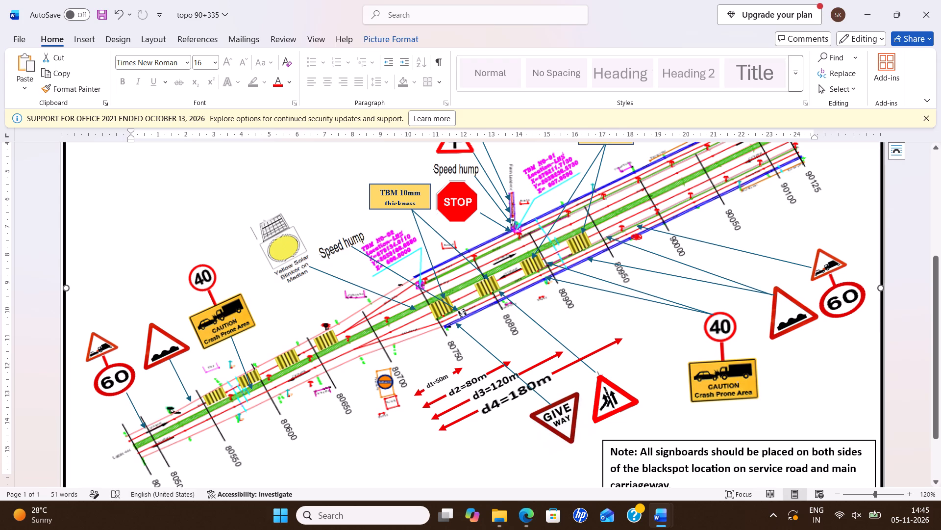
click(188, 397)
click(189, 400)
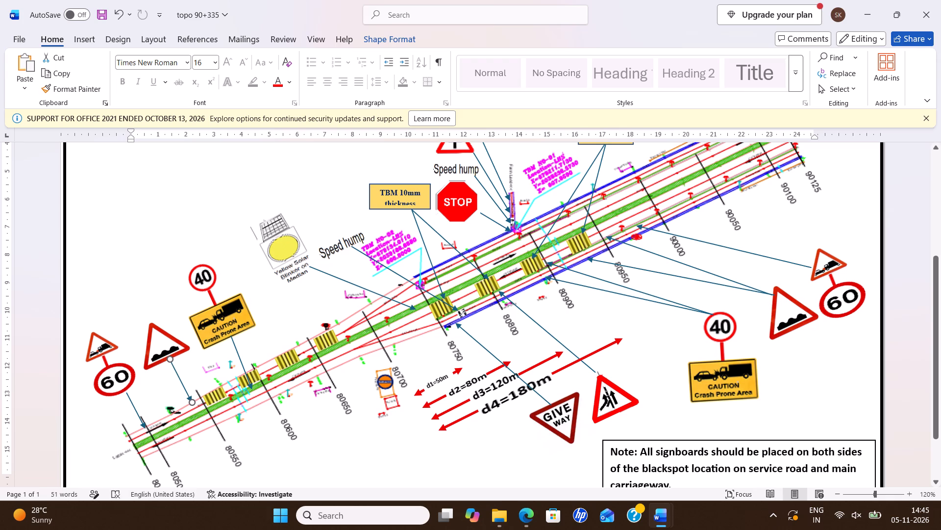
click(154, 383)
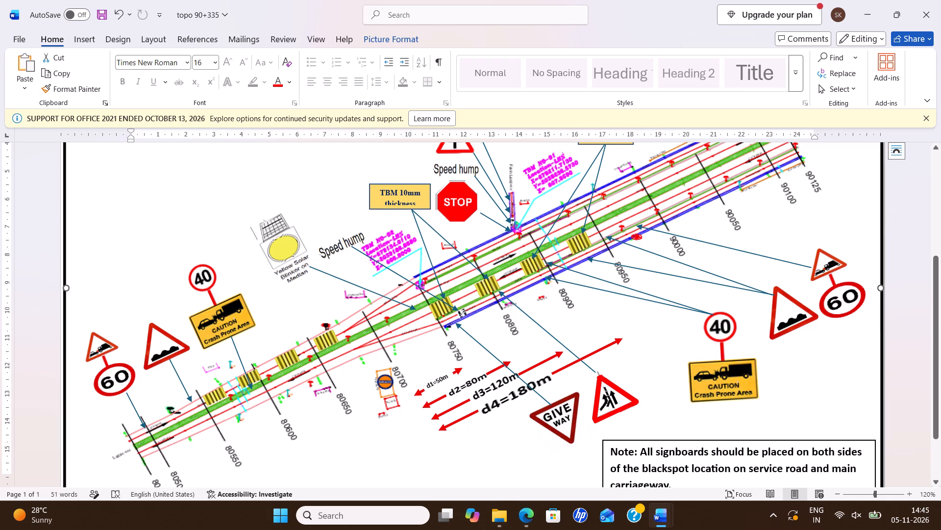
Shift the left-hand 40 / Crash Prone Area sign's leader arrow down-left and set its tip on the road's upper edge beside the hatched bar.
drag(242, 362, 236, 361)
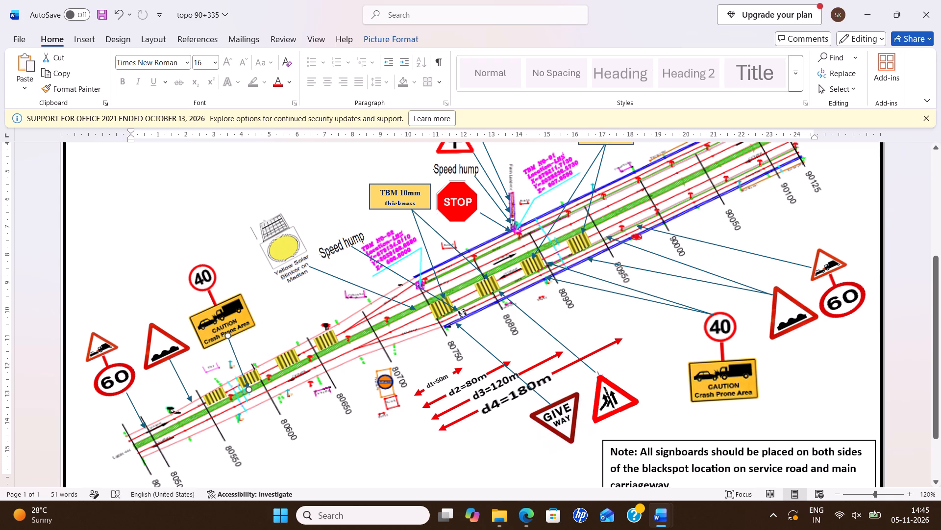
drag(236, 361, 230, 370)
drag(230, 370, 227, 370)
drag(237, 398, 239, 386)
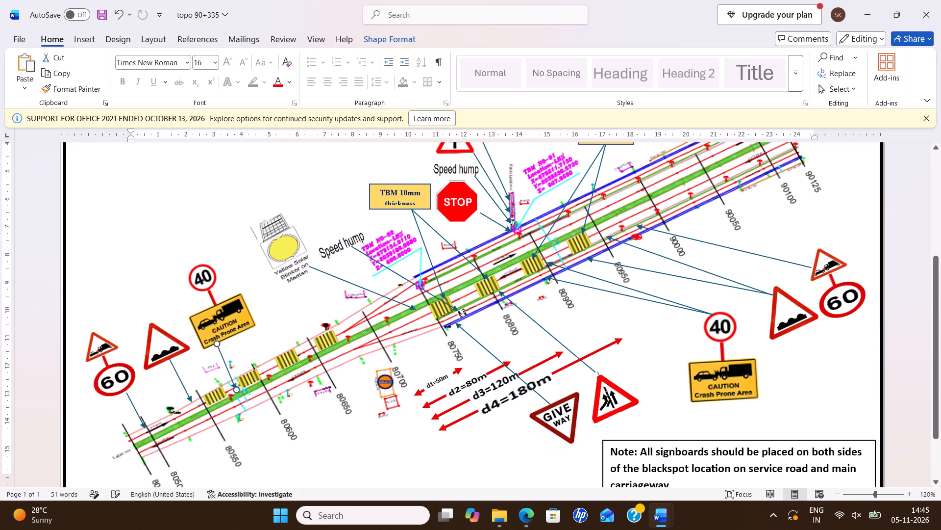
drag(239, 386, 237, 383)
drag(237, 383, 237, 383)
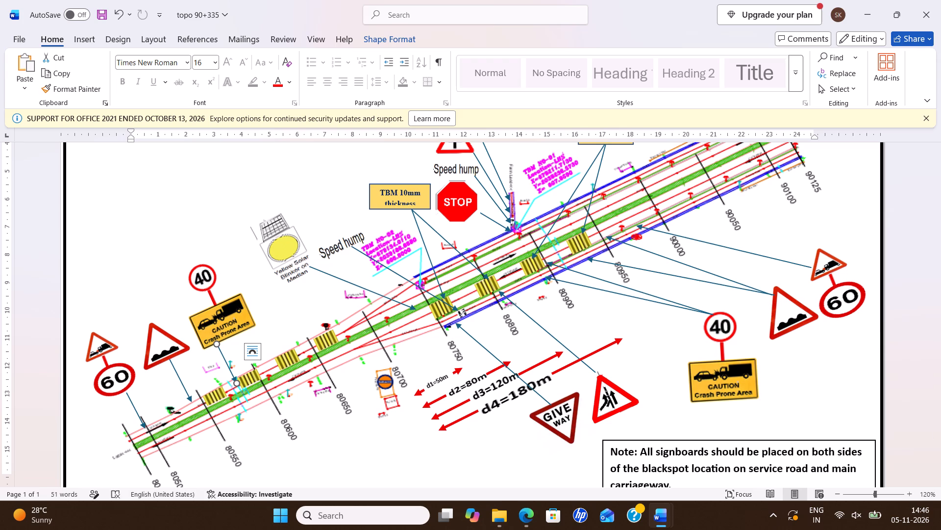
click(323, 341)
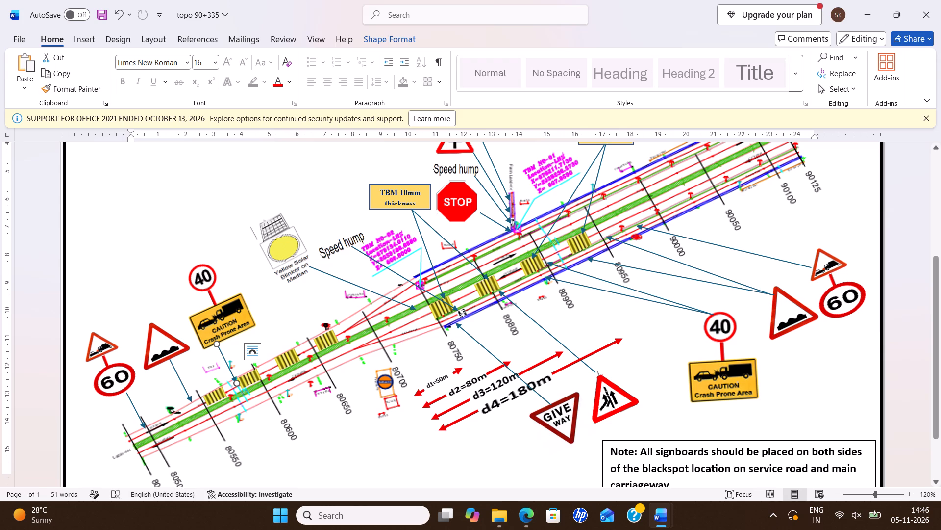
click(322, 333)
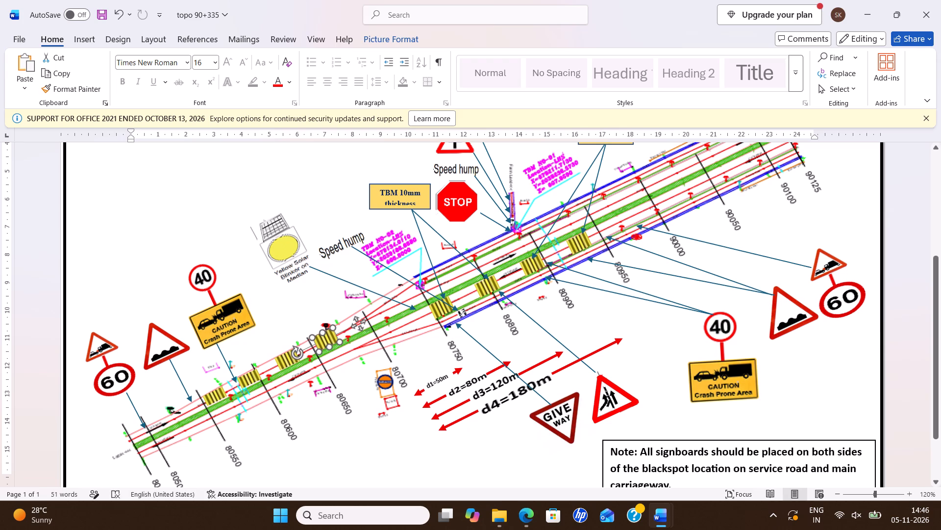
click(307, 313)
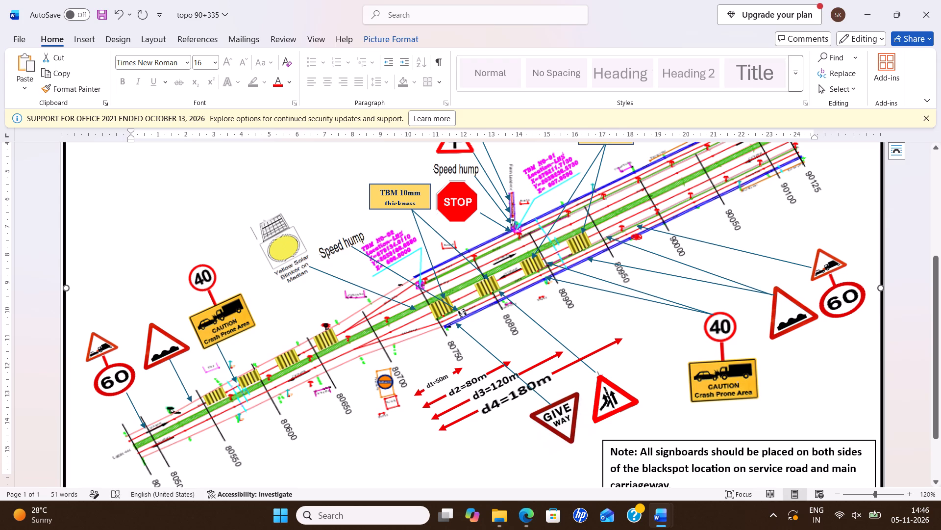
Duplicate the Yellow Solar Blinker's leader arrow, pointing the copy at the green median between chainages 80650 and 80700 and starting it at the original's start.
click(406, 305)
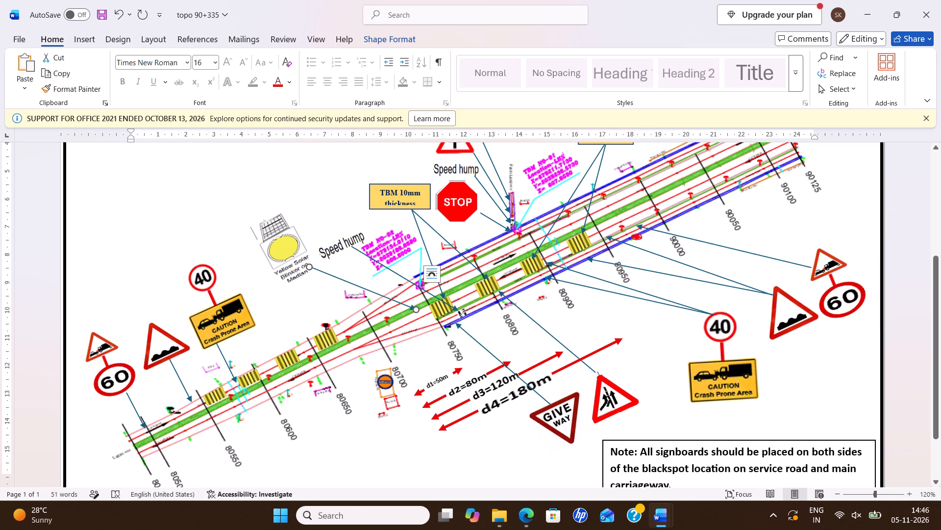
key(ctrl+c)
key(ctrl+v)
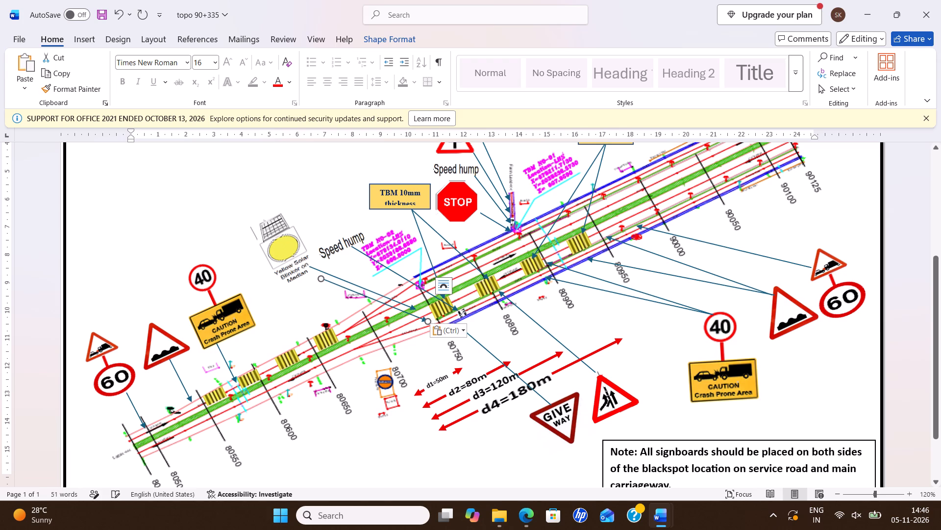
drag(425, 322, 353, 335)
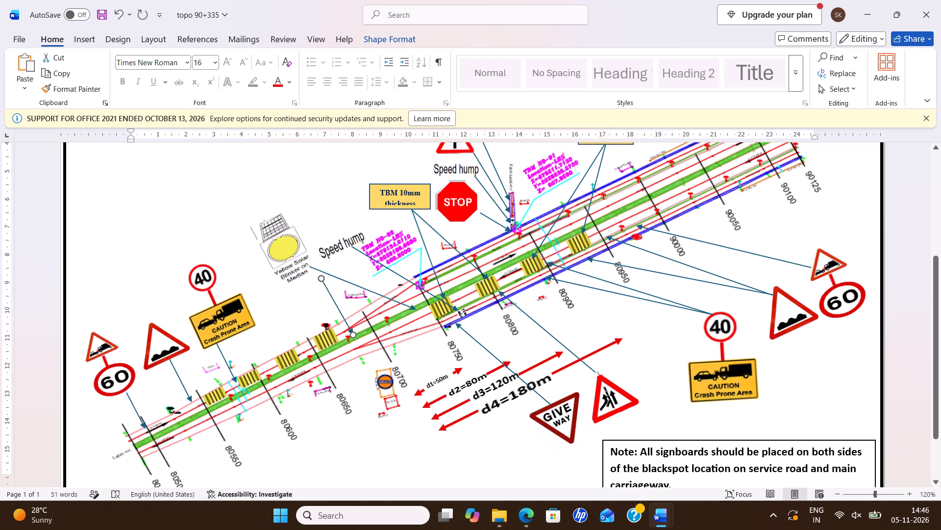
drag(353, 335, 349, 338)
drag(349, 338, 347, 340)
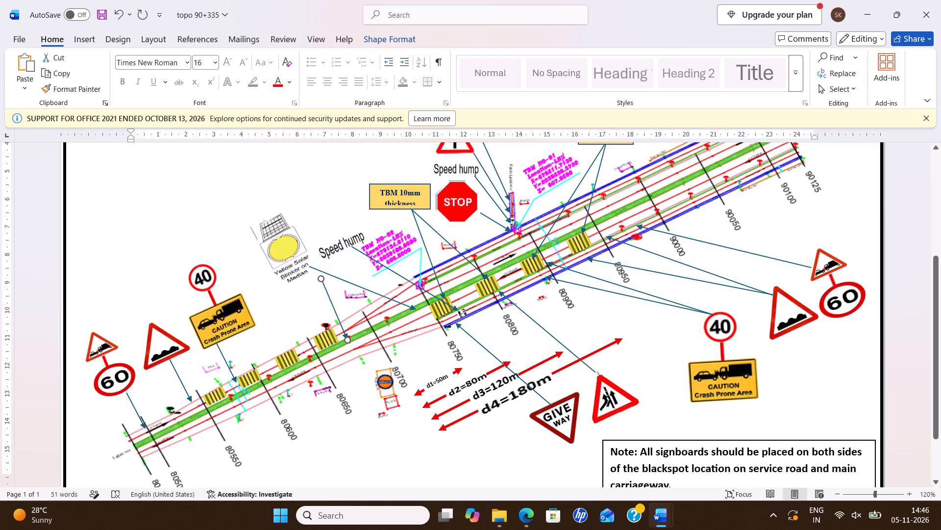
drag(347, 340, 348, 343)
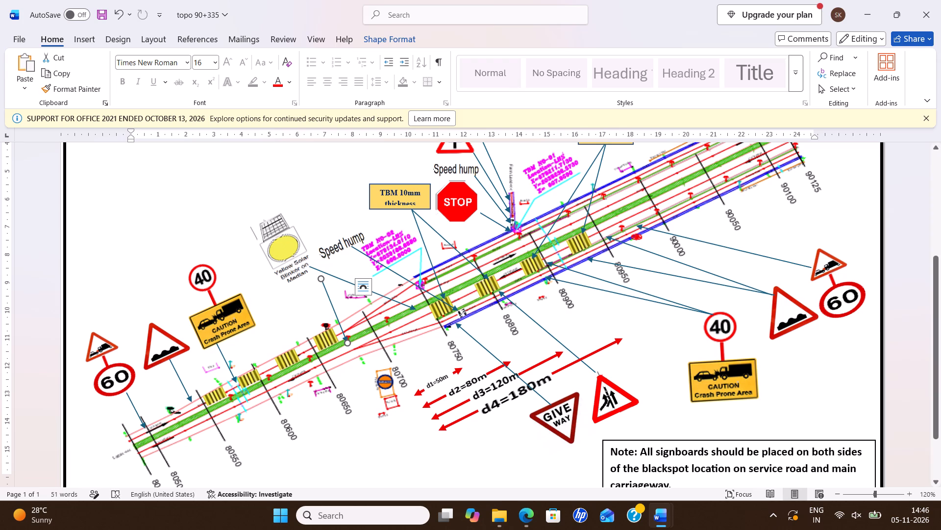
drag(318, 278, 311, 267)
drag(311, 267, 310, 266)
click(281, 301)
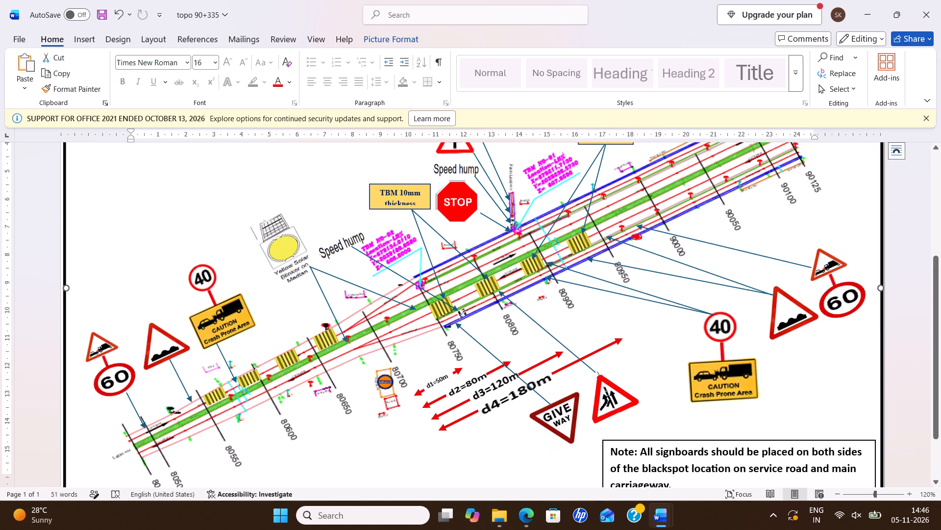
Rotate the right-hand triangular hump sign clockwise to nearly upright and place its apex at the starts of its leader arrows.
click(792, 311)
drag(766, 265, 771, 265)
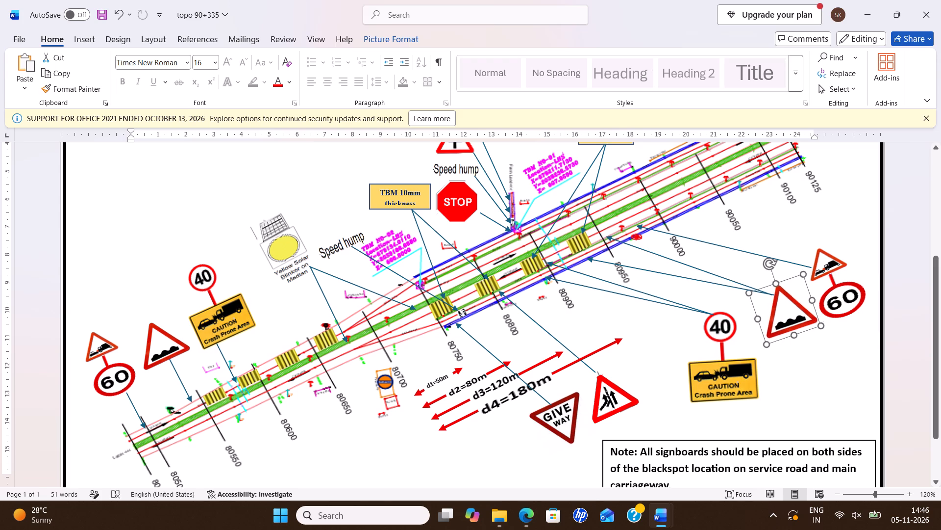
drag(771, 265, 780, 267)
drag(785, 318, 777, 328)
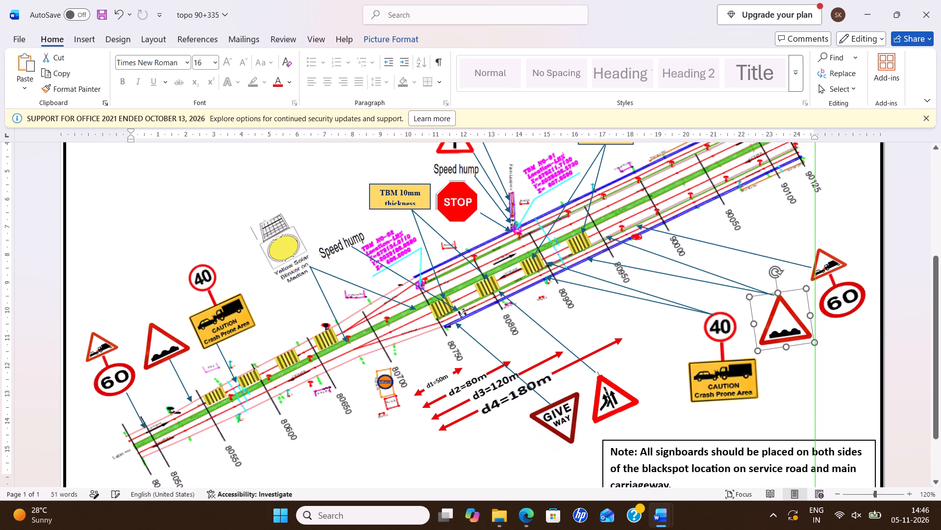
drag(777, 328, 773, 329)
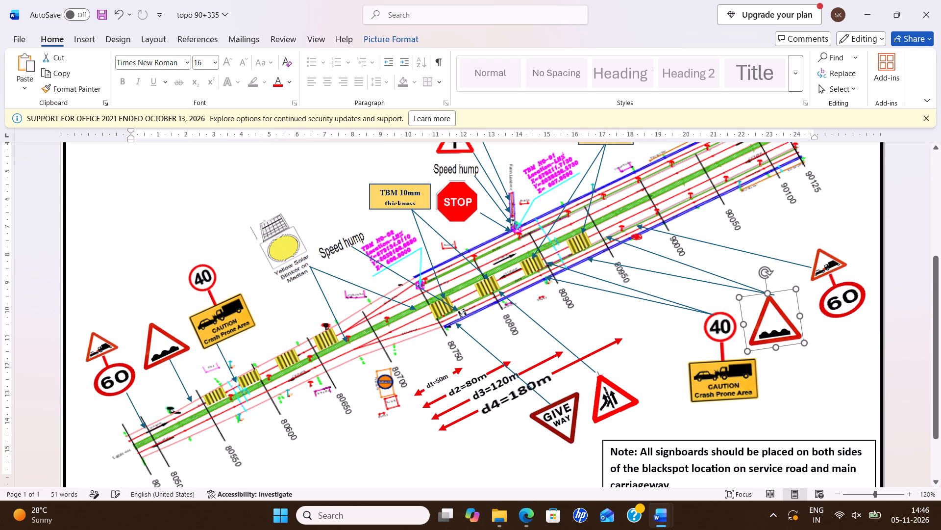
drag(773, 329, 776, 327)
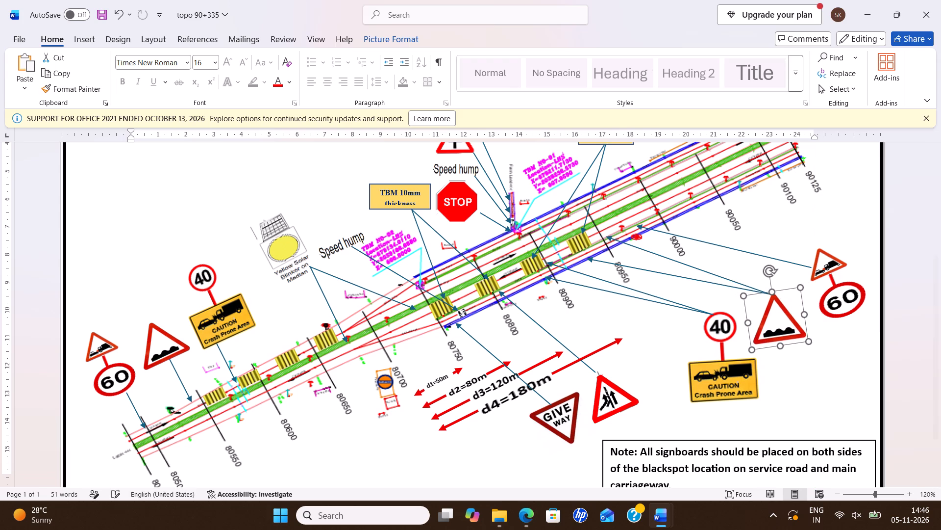
drag(776, 327, 776, 325)
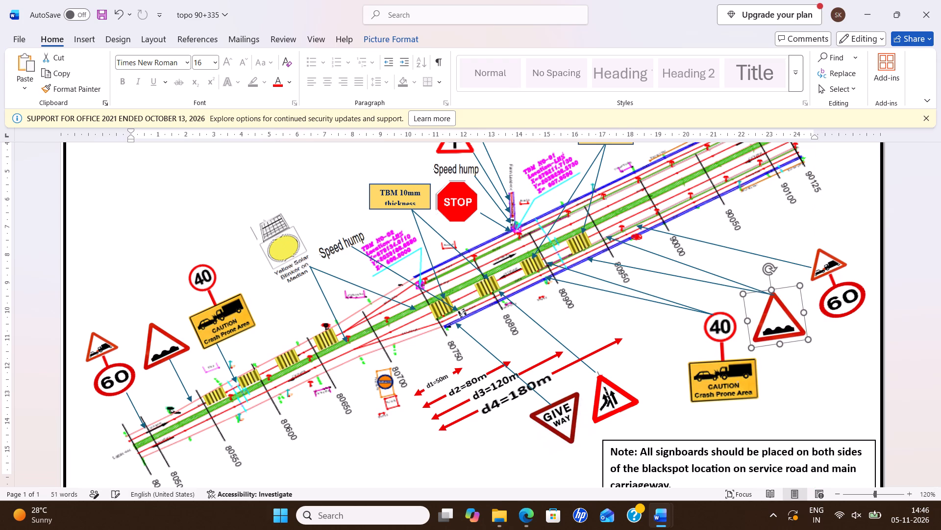
drag(776, 325, 776, 326)
click(788, 362)
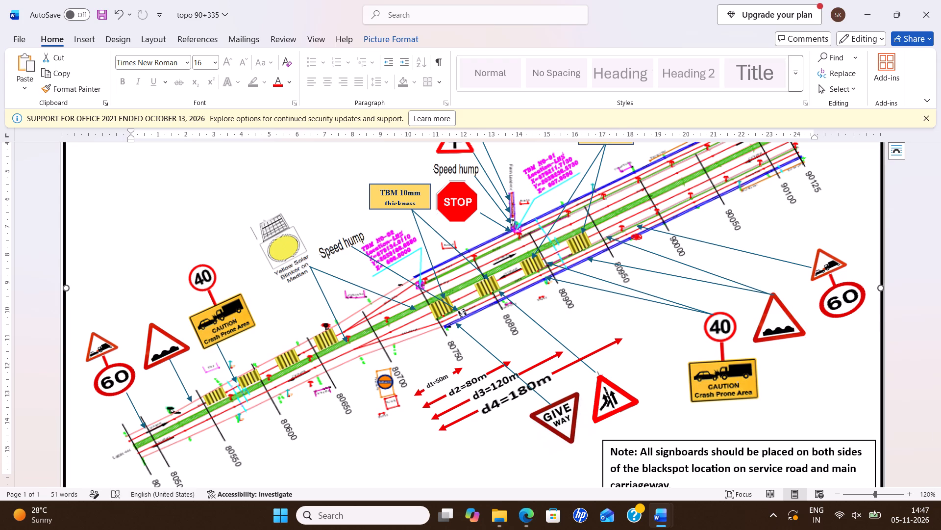
Rotate the right-hand 60 sign clockwise to nearly upright and move it down beside the triangular hump sign.
click(846, 274)
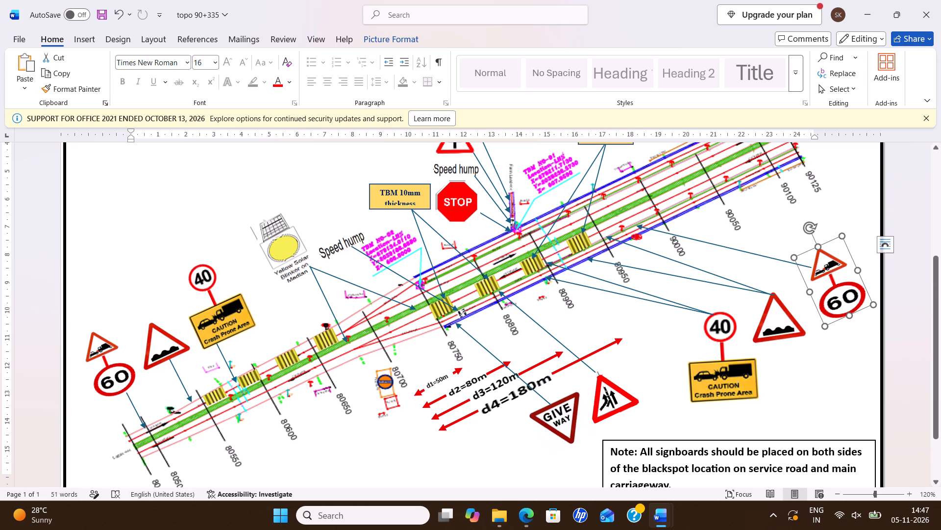
drag(811, 226, 828, 233)
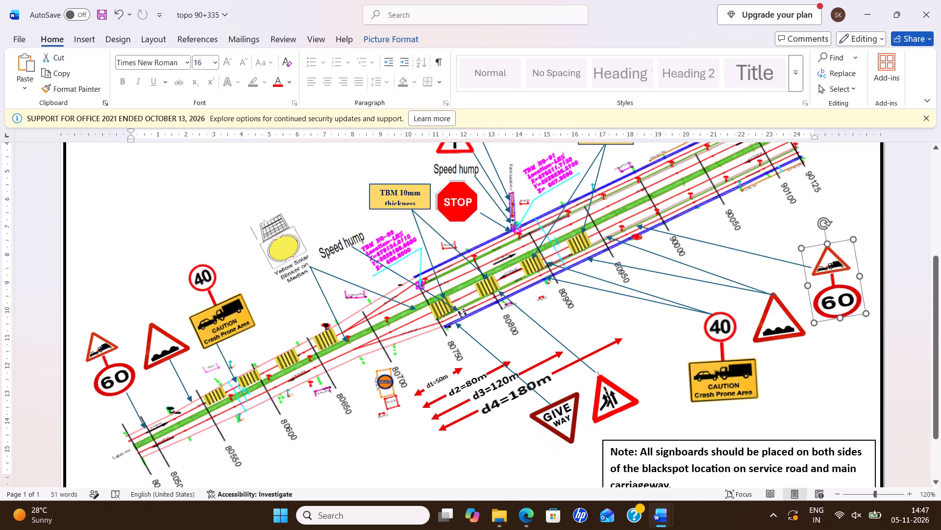
drag(828, 233, 831, 235)
drag(832, 275, 829, 300)
click(825, 247)
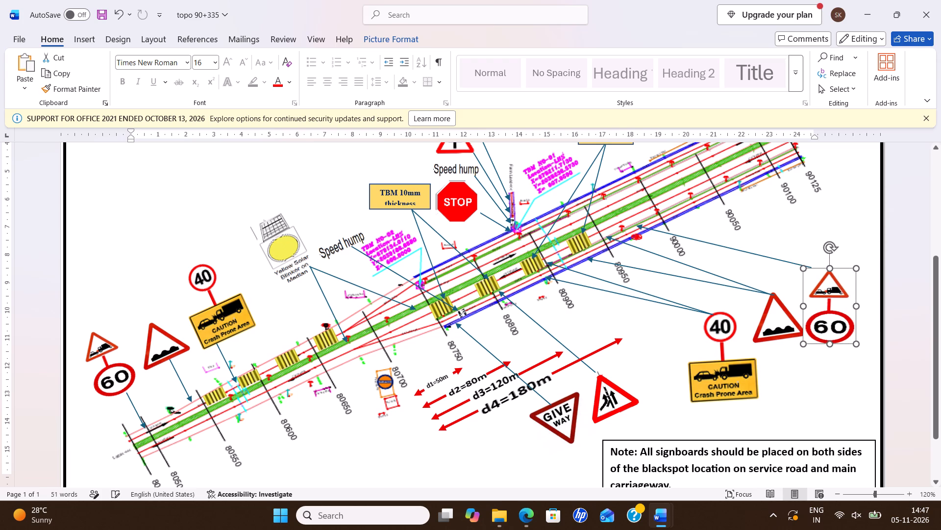
click(820, 284)
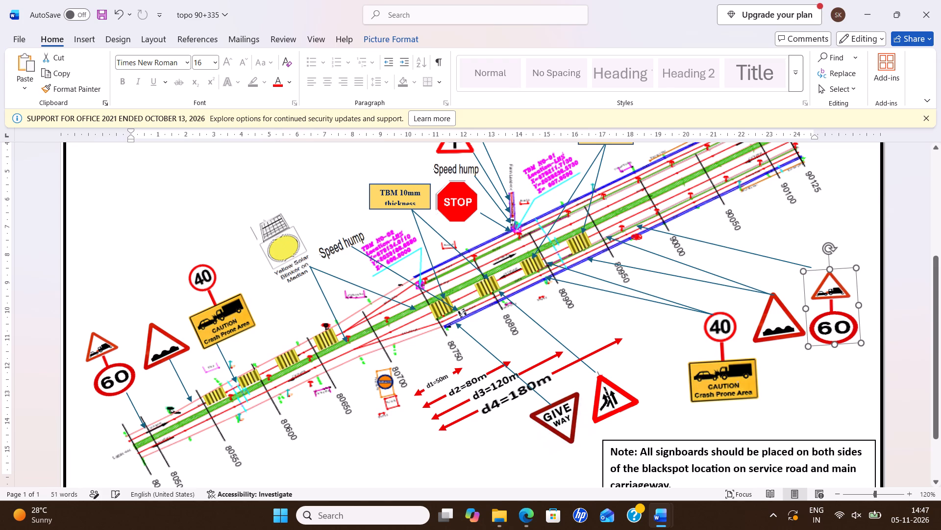
Extend the start of the right-hand 60 sign's leader arrow to the apex of the sign's triangle.
click(789, 265)
click(810, 266)
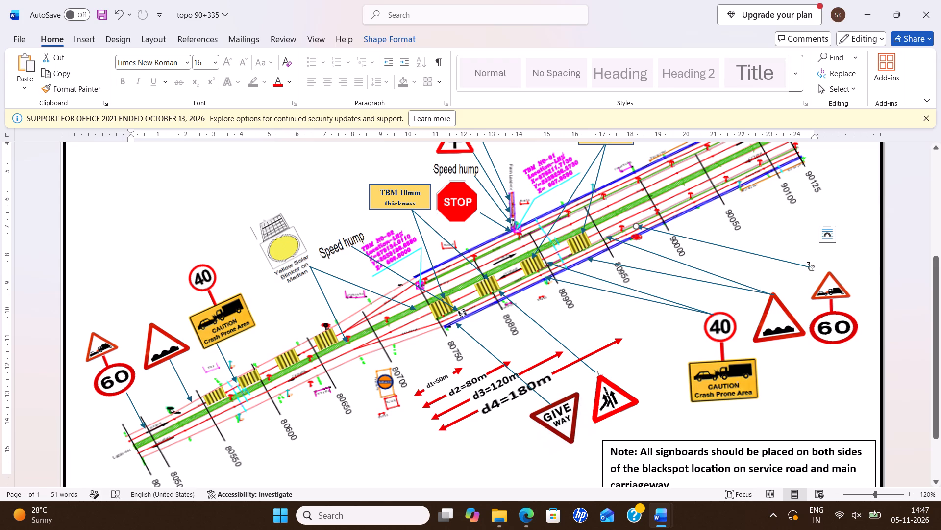
drag(811, 266, 831, 273)
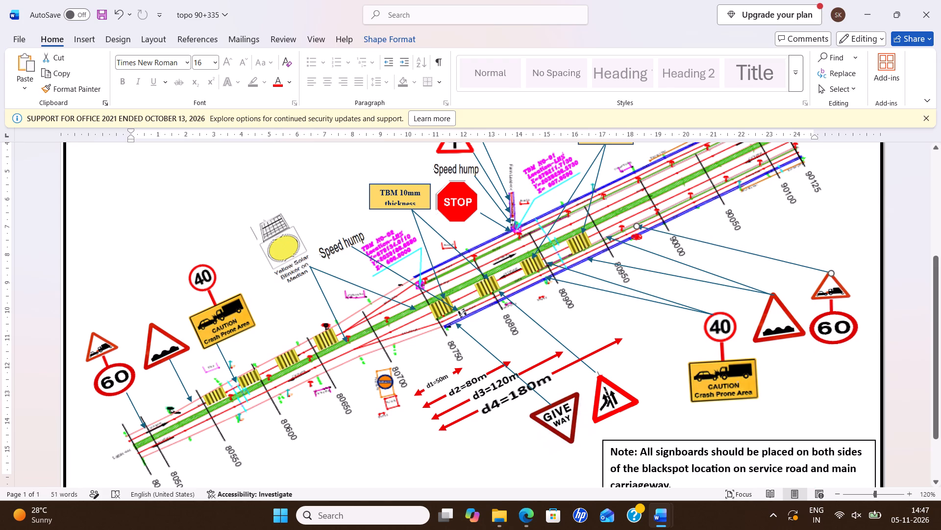
drag(831, 273, 830, 273)
click(807, 277)
click(774, 275)
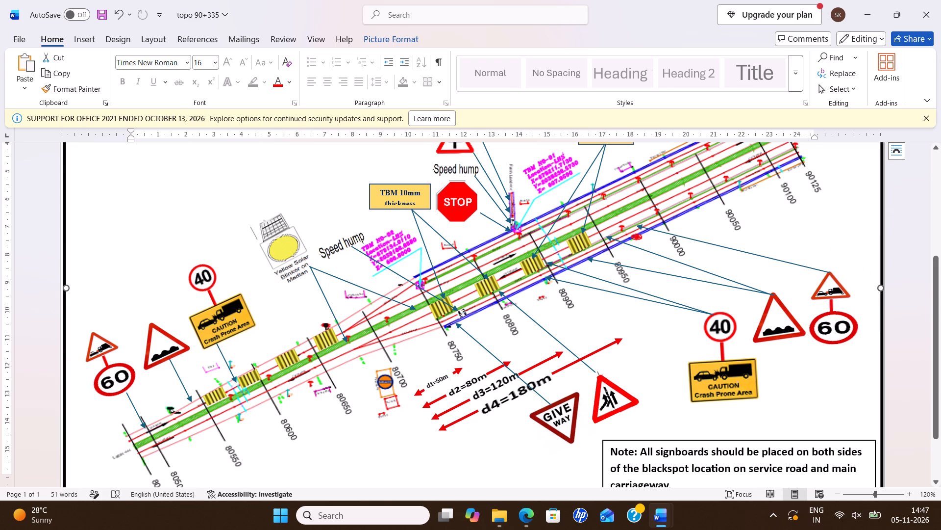
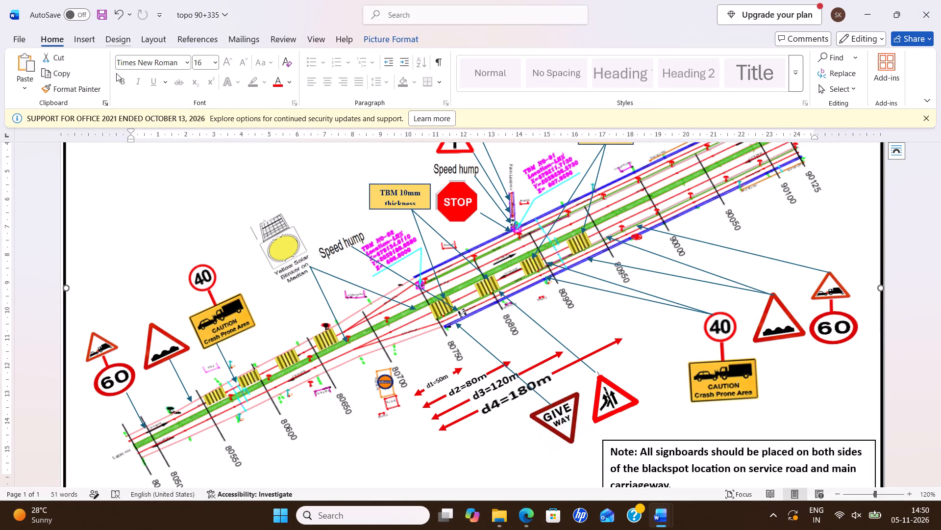
Increase the height of the TBM 10mm thickness label box so both lines of its text fit.
click(375, 194)
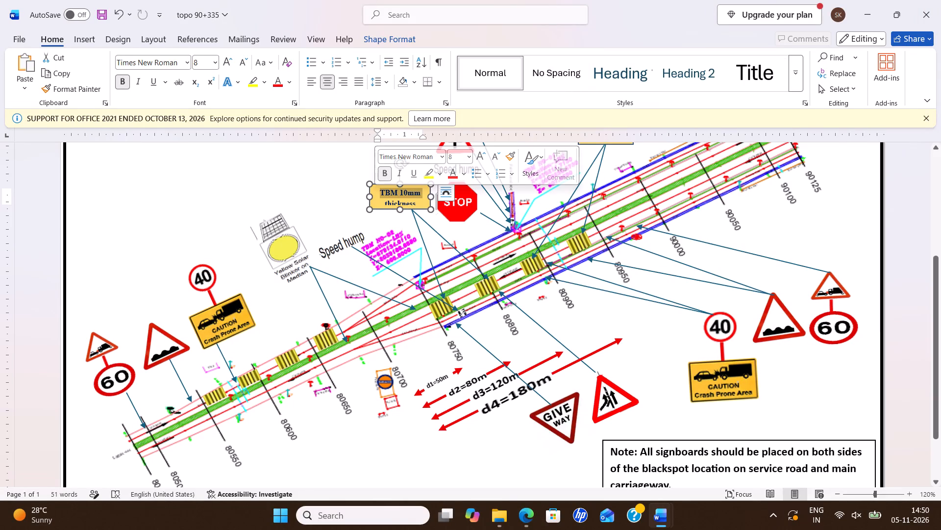
click(401, 211)
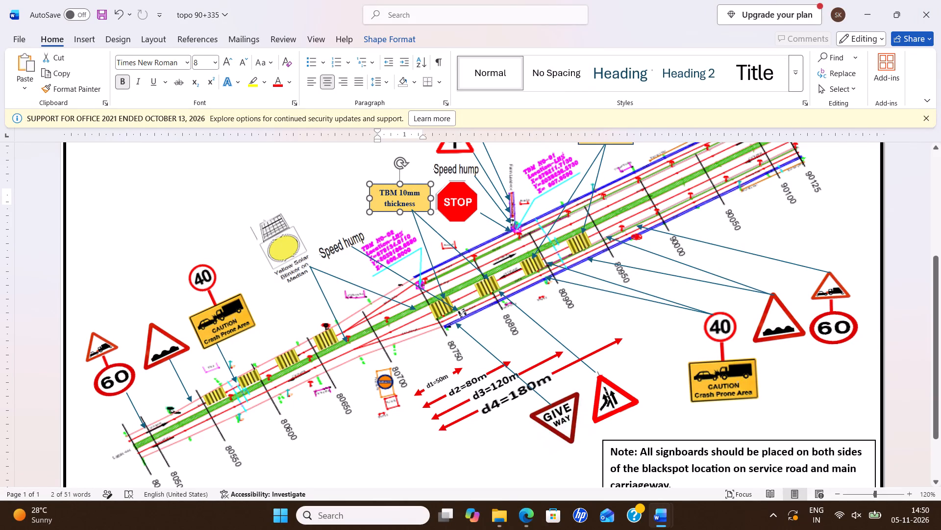
click(387, 224)
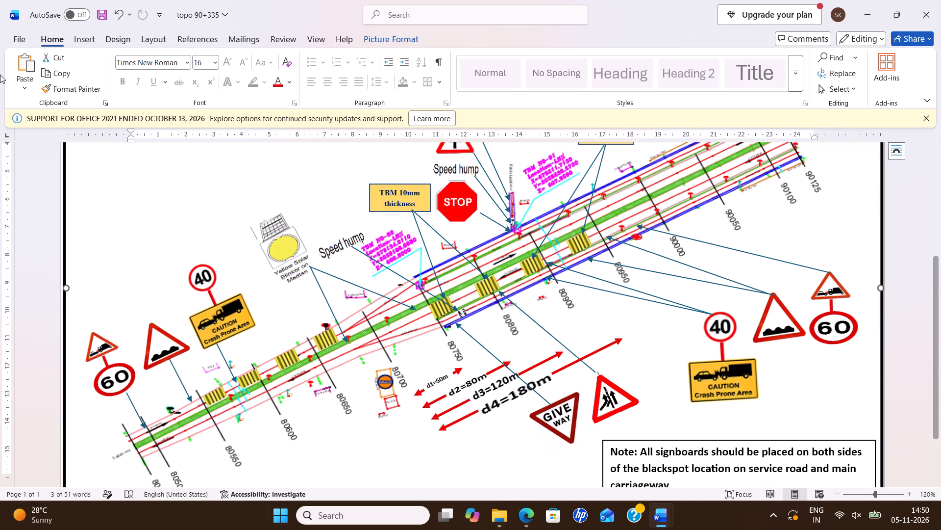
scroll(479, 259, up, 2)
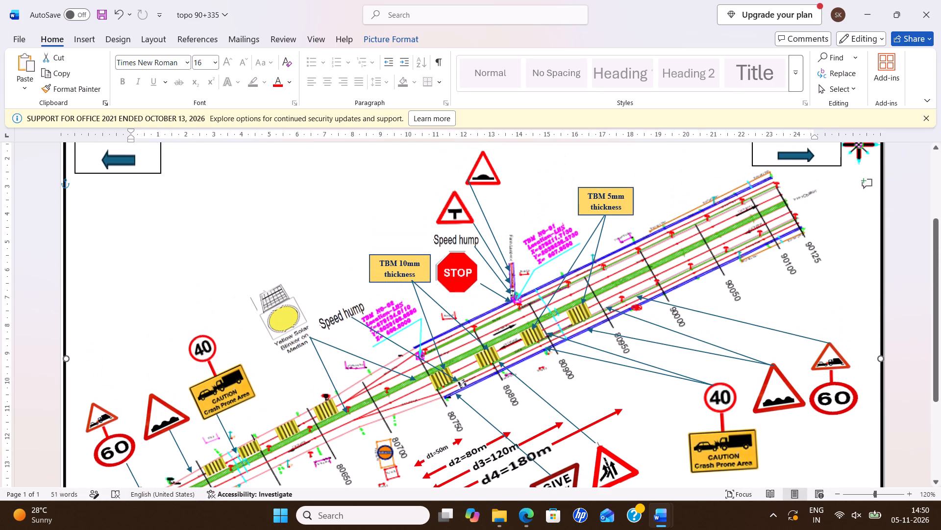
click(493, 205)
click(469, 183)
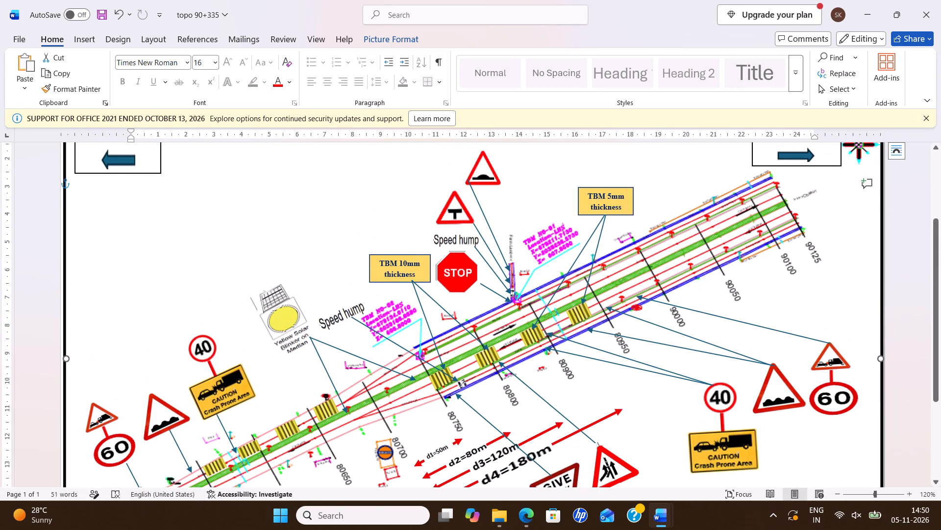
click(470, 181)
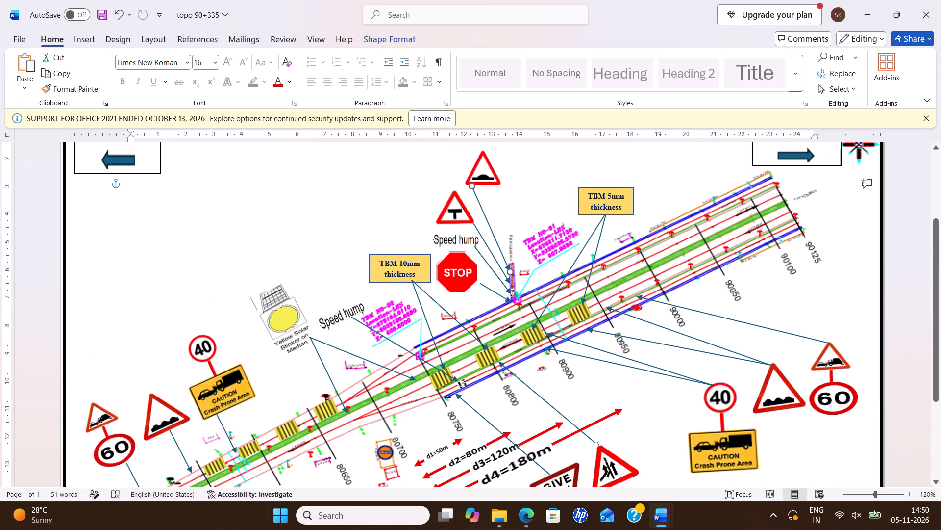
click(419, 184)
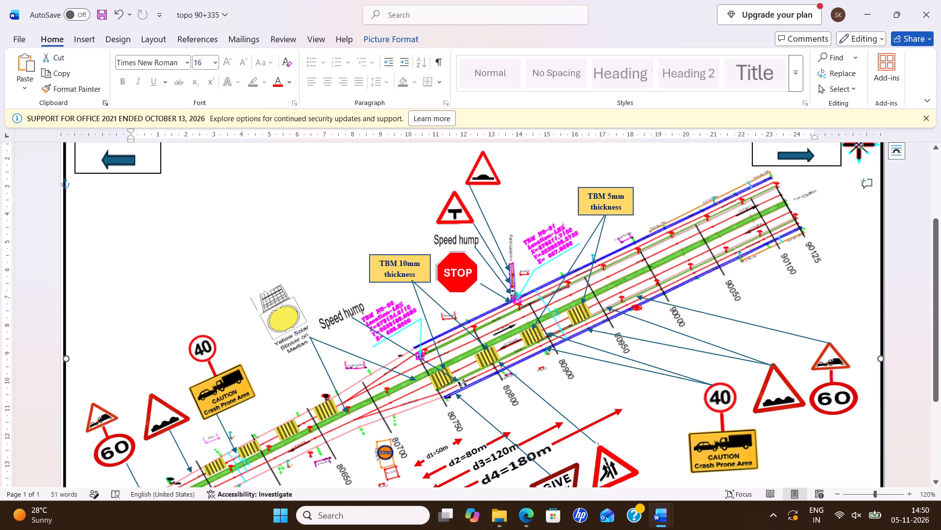
Rotate the right-hand triangular hump sign slightly clockwise to fully upright and nudge its apex onto the starts of its leader arrows.
scroll(538, 321, down, 2)
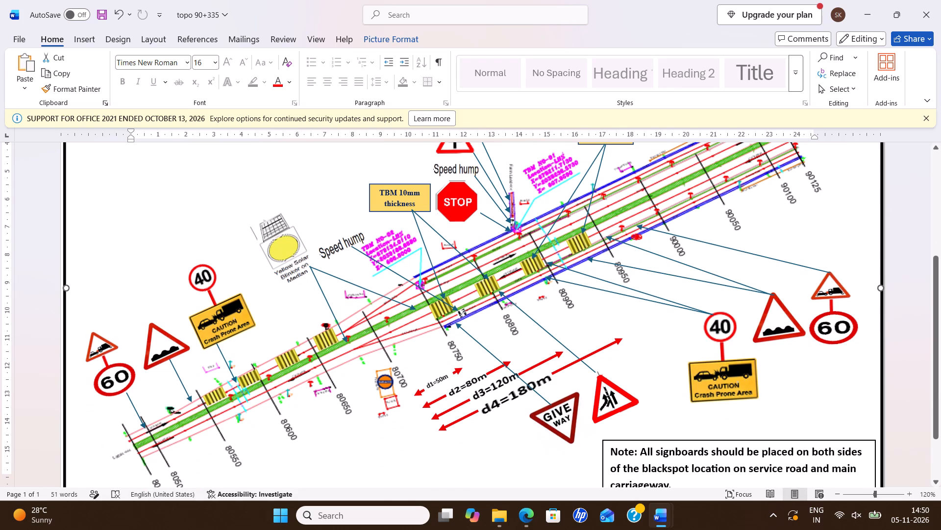
click(775, 310)
drag(768, 268, 772, 267)
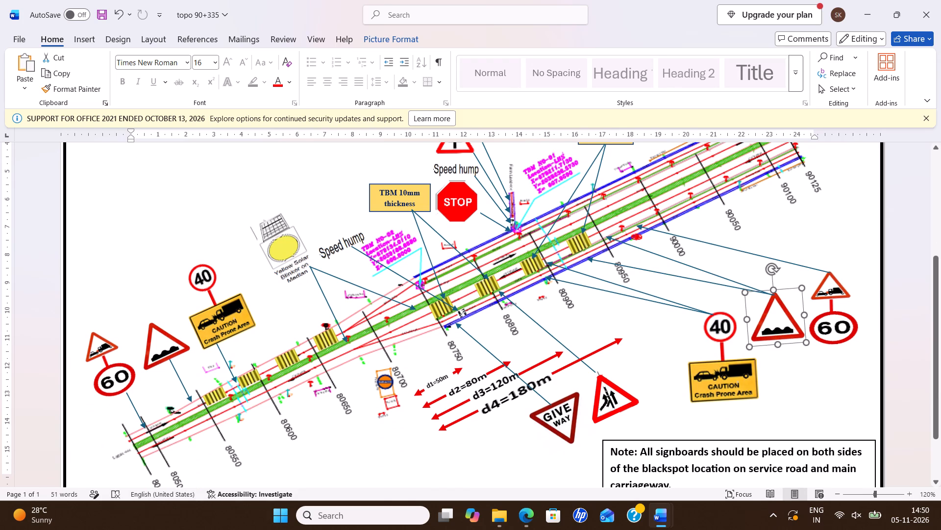
drag(772, 267, 775, 268)
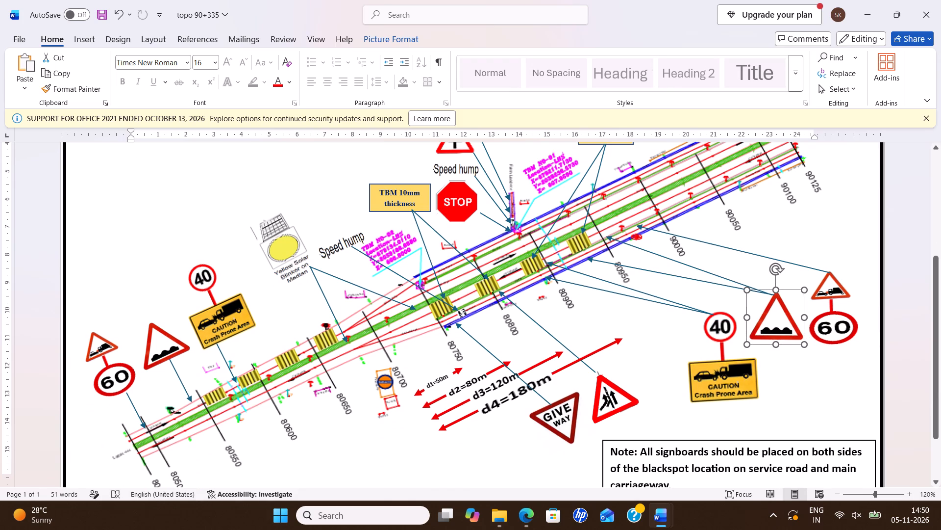
click(771, 315)
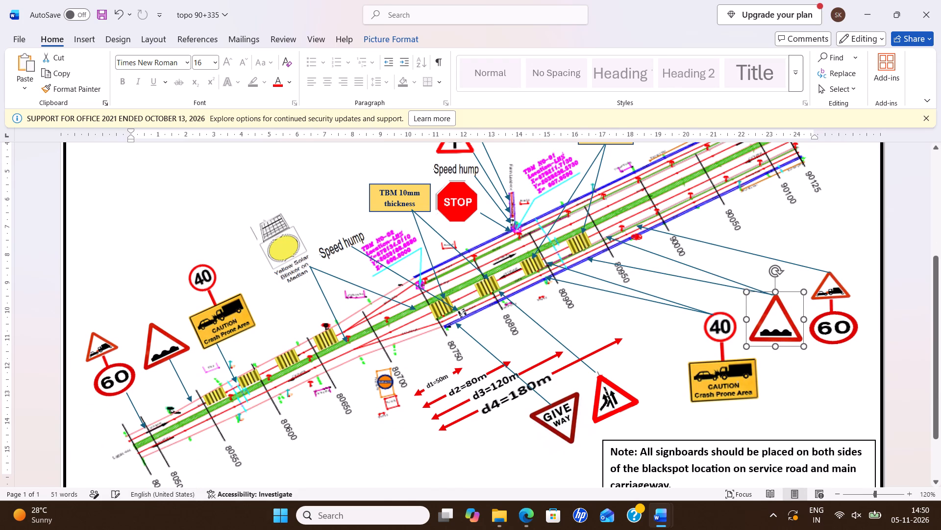
click(788, 368)
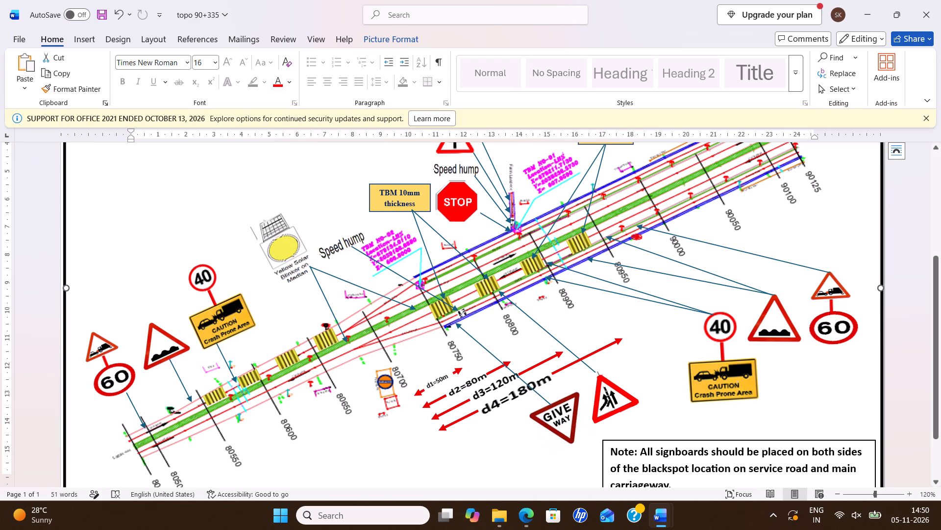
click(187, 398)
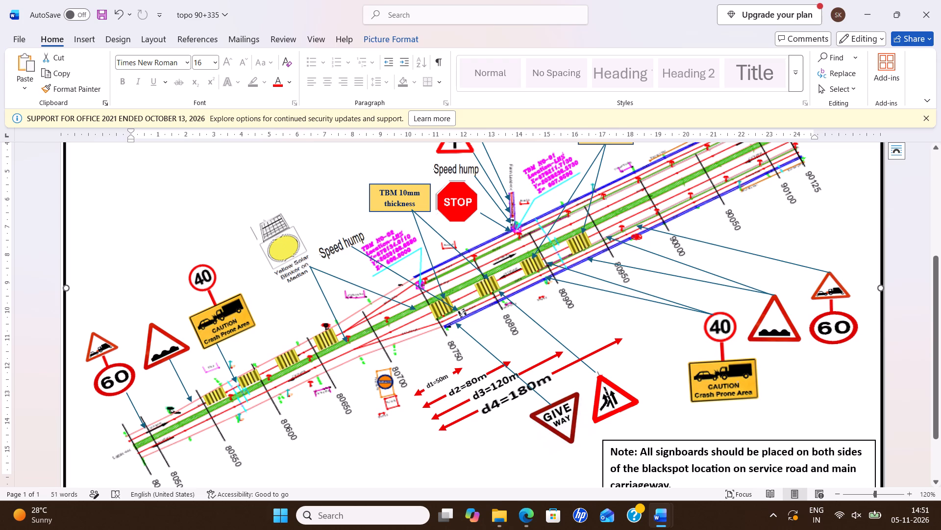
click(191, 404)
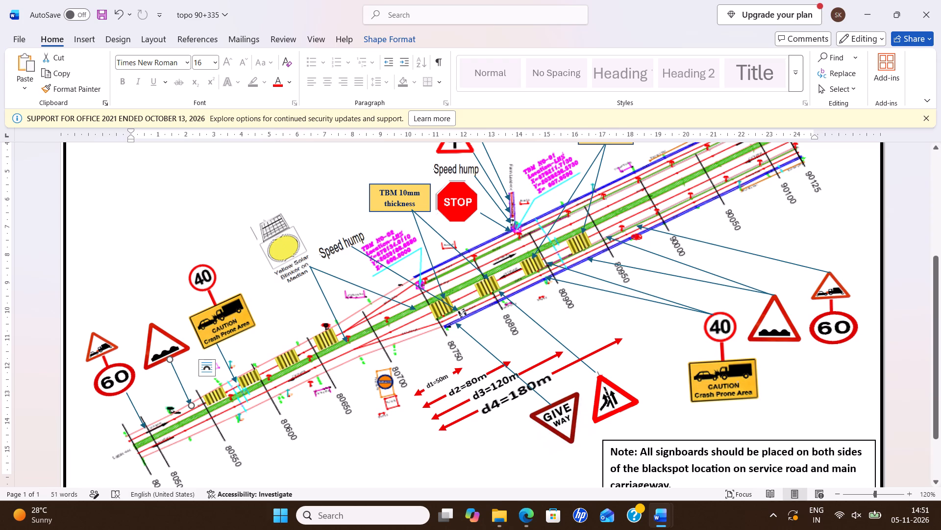
Rotate the triangular merging-traffic sign beside the GIVE WAY sign clockwise to upright and shift it slightly away from the GIVE WAY sign.
click(607, 383)
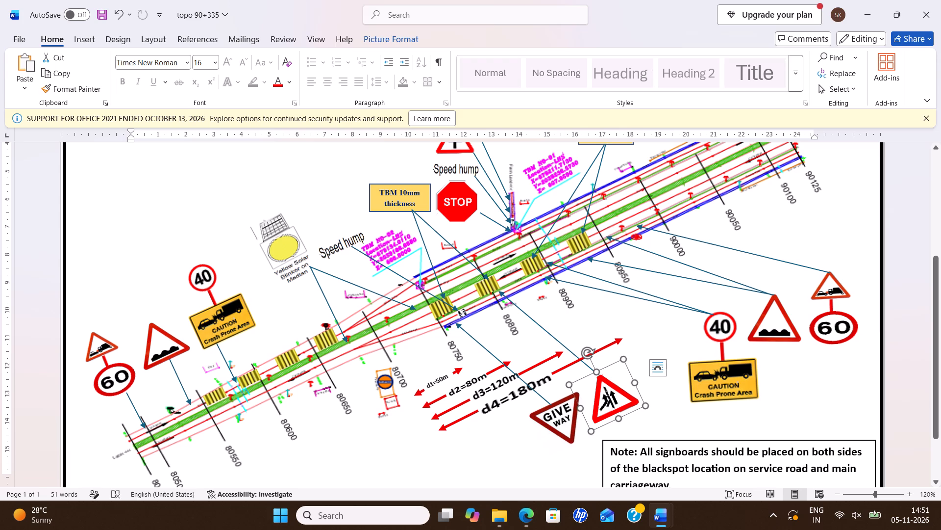
drag(587, 353, 597, 357)
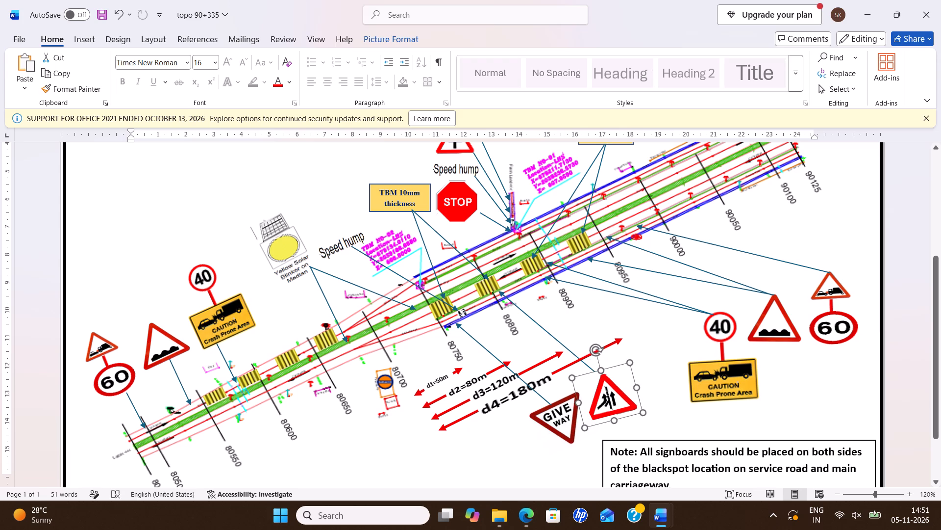
drag(597, 357, 608, 359)
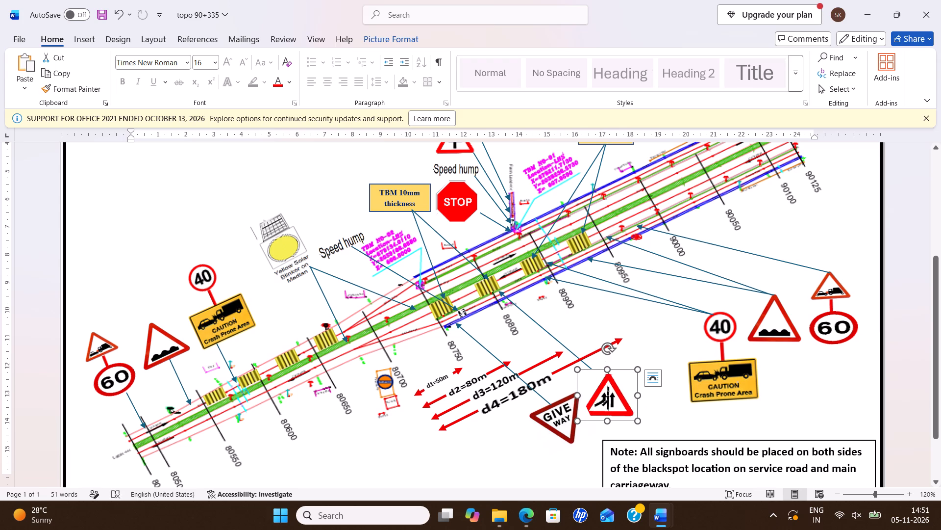
drag(610, 384, 620, 381)
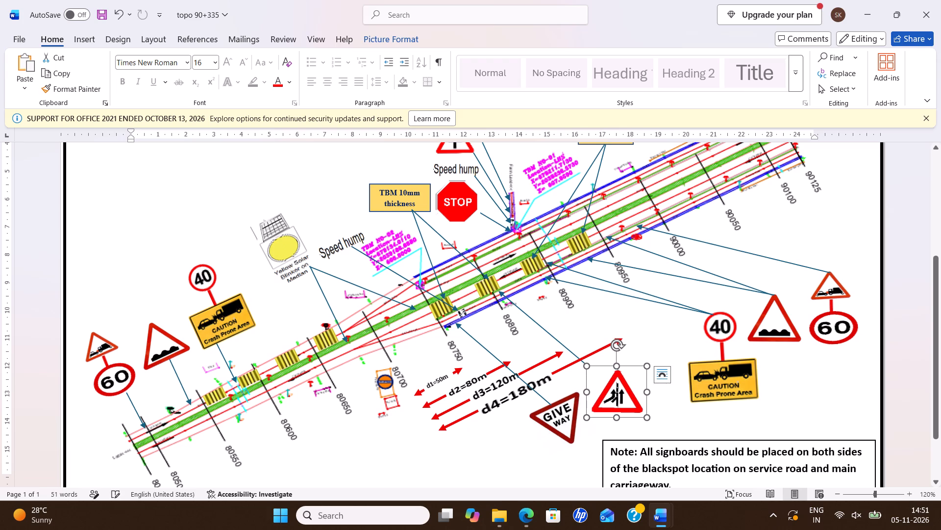
Extend the start of the merging-traffic sign's leader arrow to the apex of the sign's triangle.
click(560, 373)
click(588, 365)
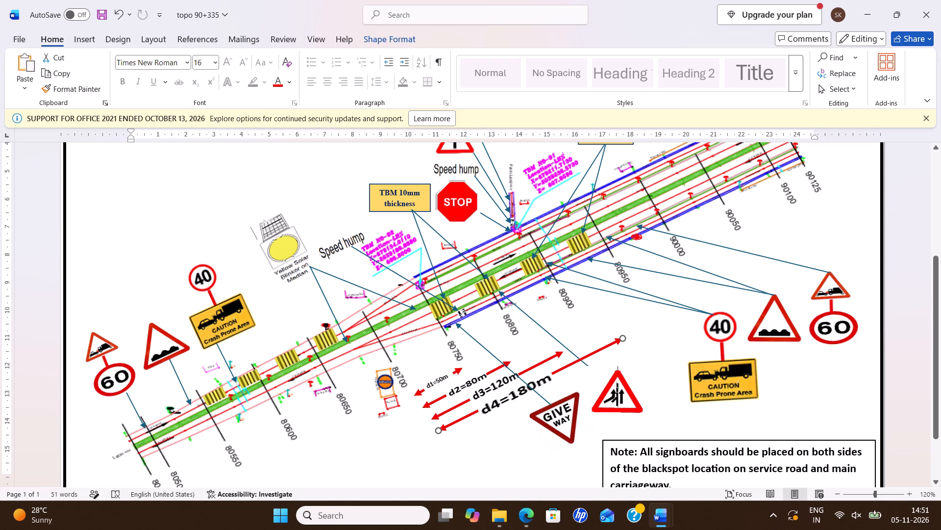
click(587, 365)
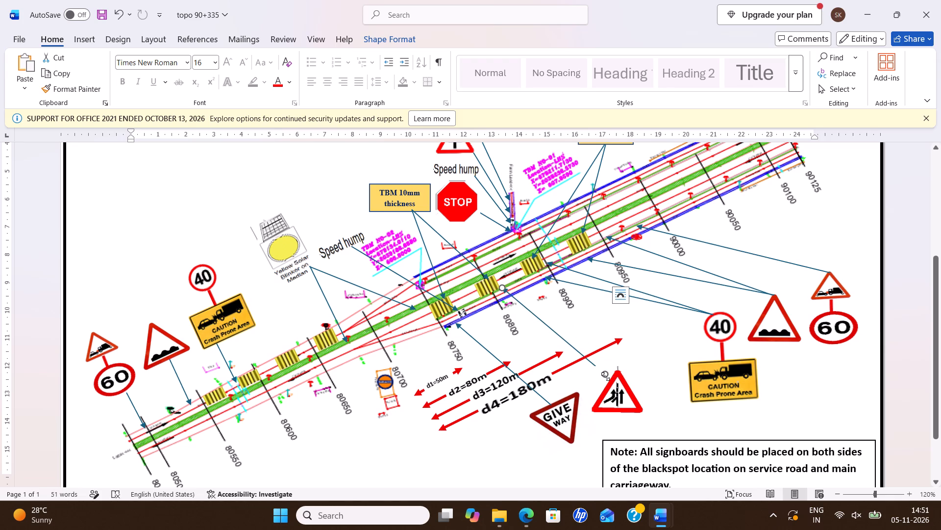
drag(605, 376, 620, 369)
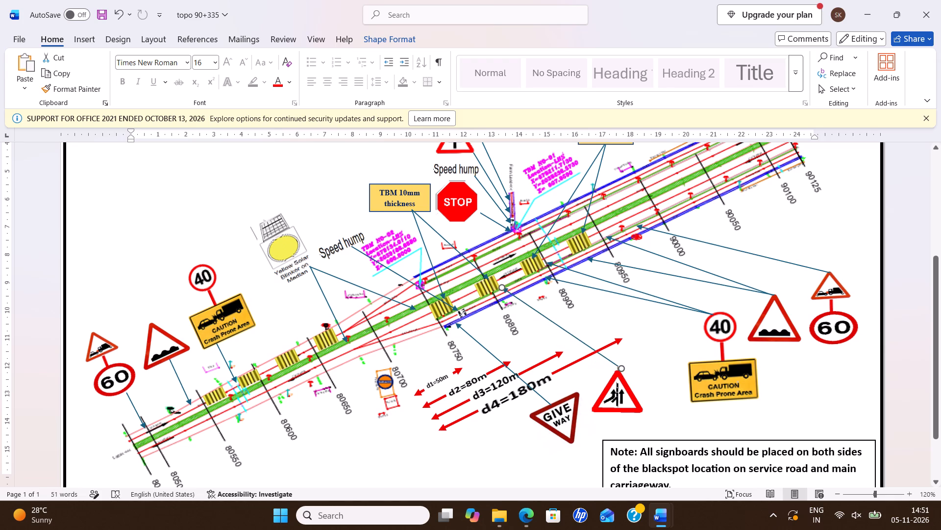
drag(620, 369, 618, 368)
click(650, 344)
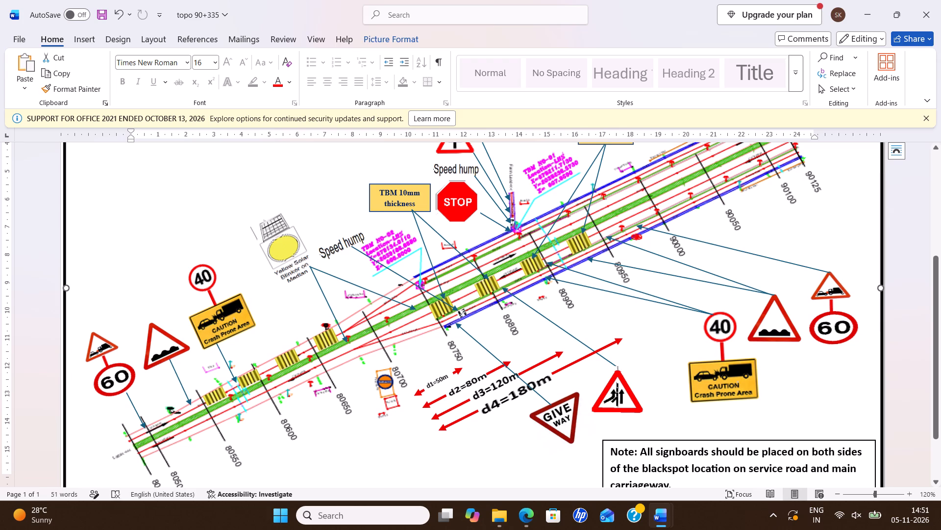
Move the tilted Speed hump label from beside the Yellow Solar Blinker to below the road near chainage 80800, above the d3=120m arrow.
scroll(535, 358, down, 4)
scroll(504, 359, up, 3)
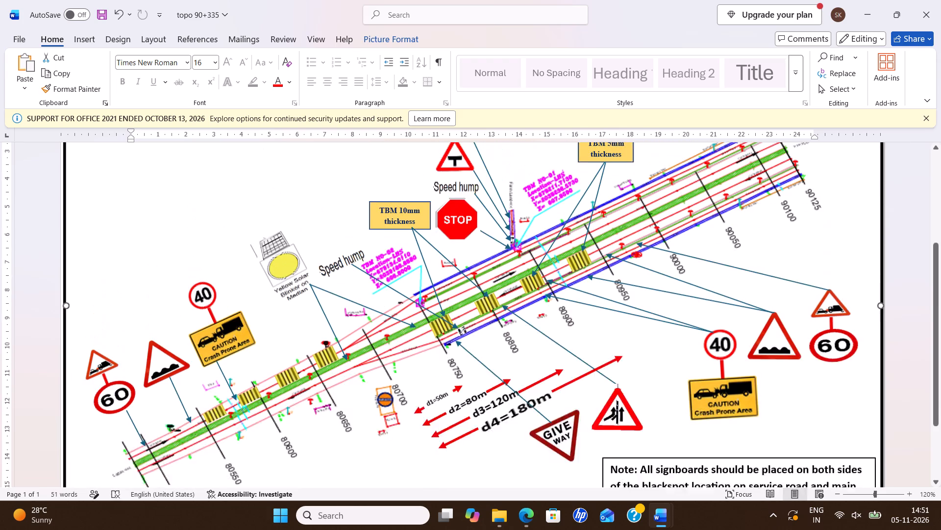
scroll(504, 359, up, 1)
scroll(487, 343, down, 3)
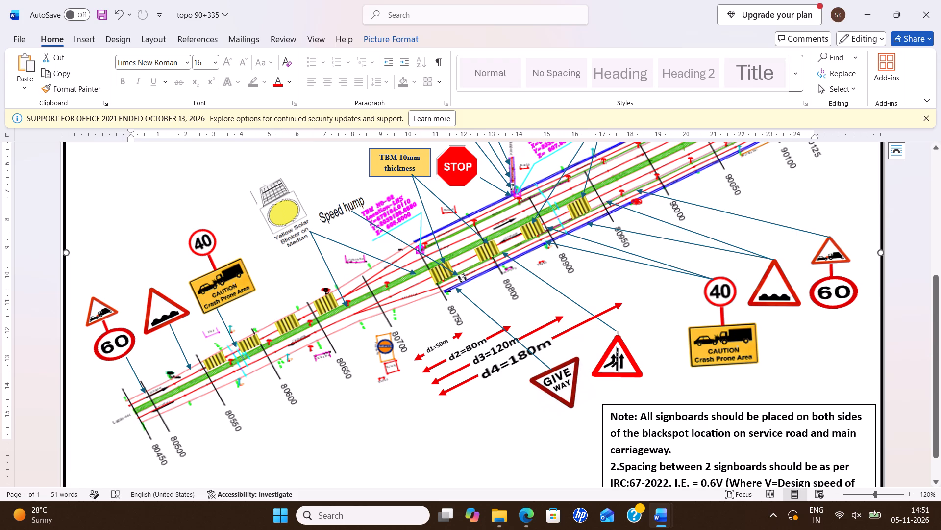
click(352, 206)
drag(352, 205, 499, 296)
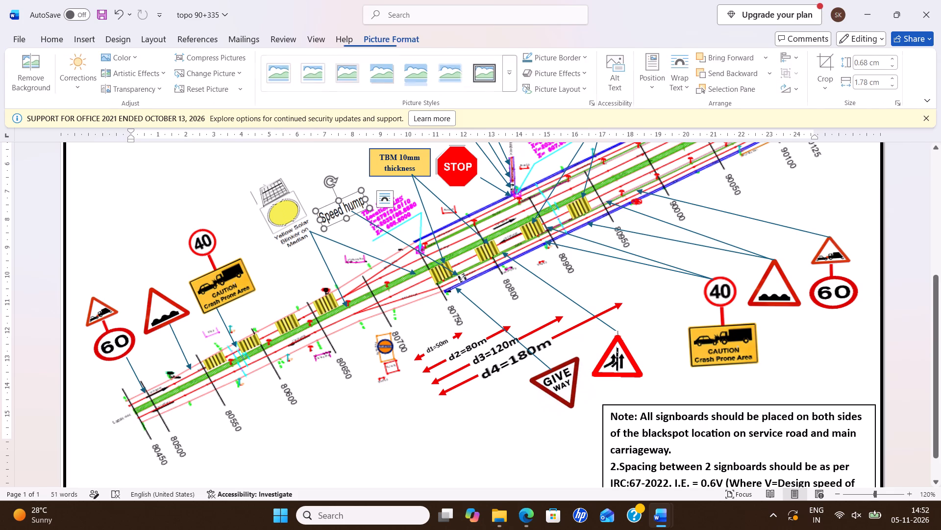
drag(340, 208, 510, 304)
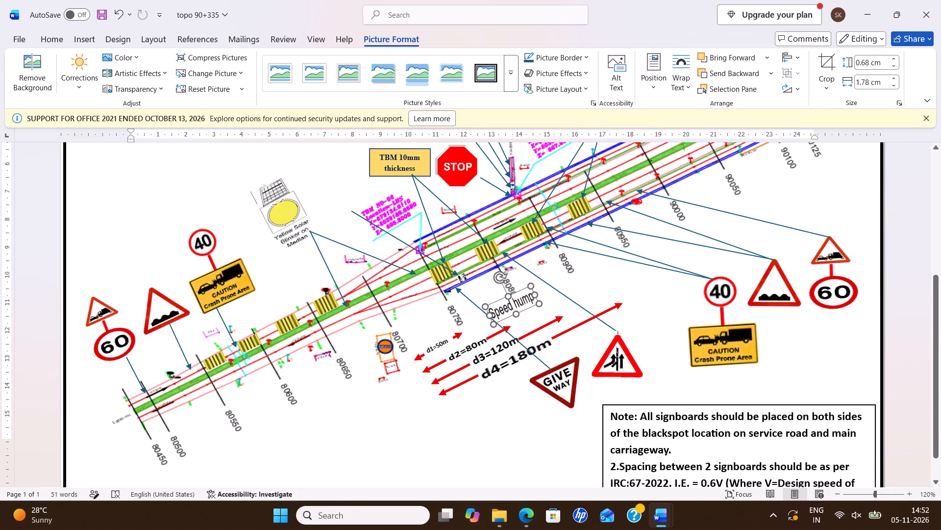
drag(510, 304, 518, 302)
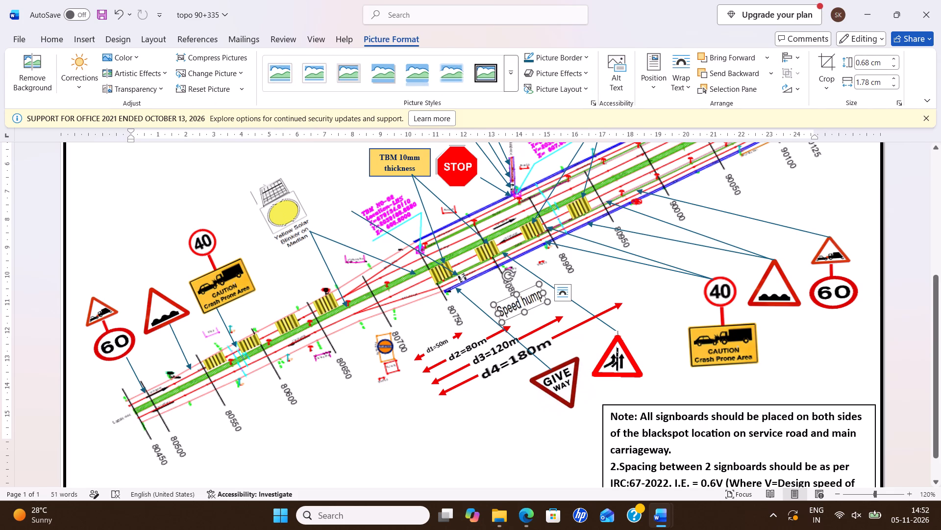
Move the start of the Speed hump leader arrow to the relocated label and adjust its tip on the road just past chainage 80750.
click(360, 219)
drag(354, 211, 510, 303)
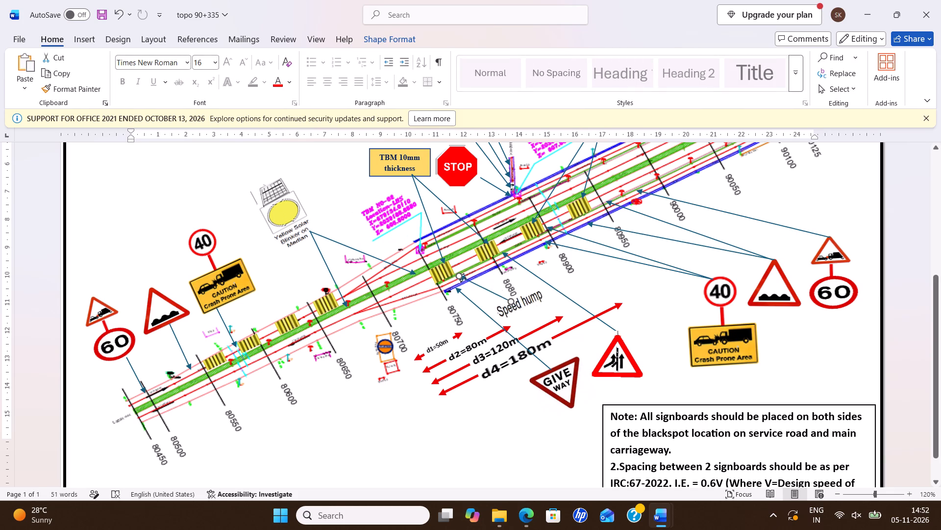
drag(510, 303, 510, 301)
drag(455, 275, 466, 280)
click(481, 301)
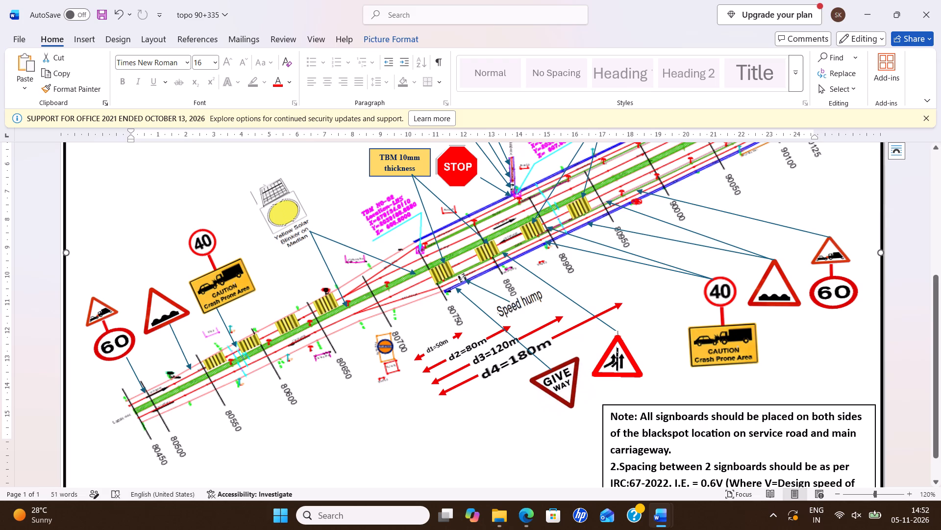
Switch to File Explorer and open the Topo 77+835-78+335 document from the Topo folder in Downloads.
scroll(415, 263, up, 2)
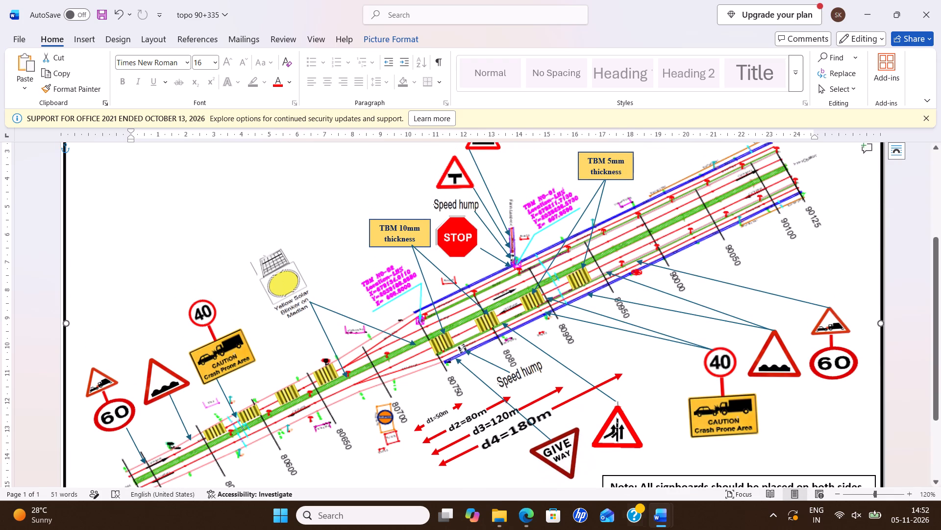
click(869, 17)
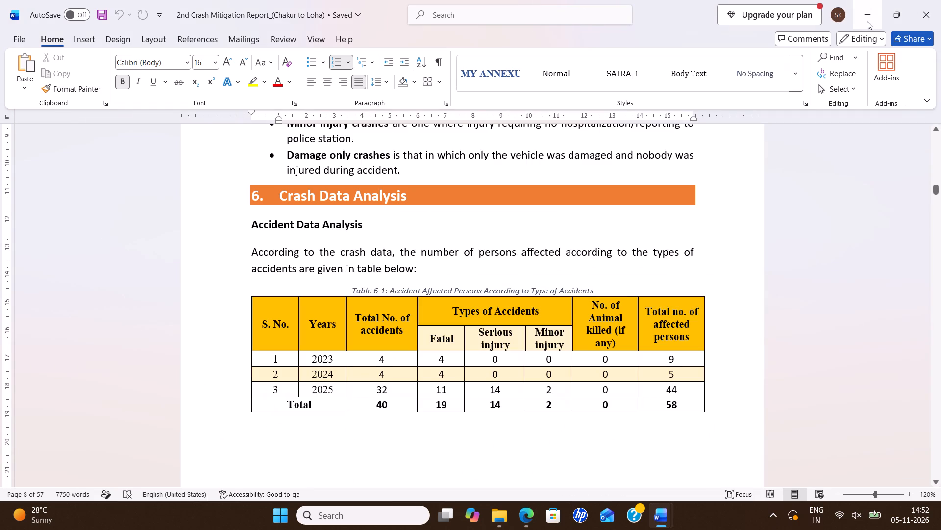
click(870, 10)
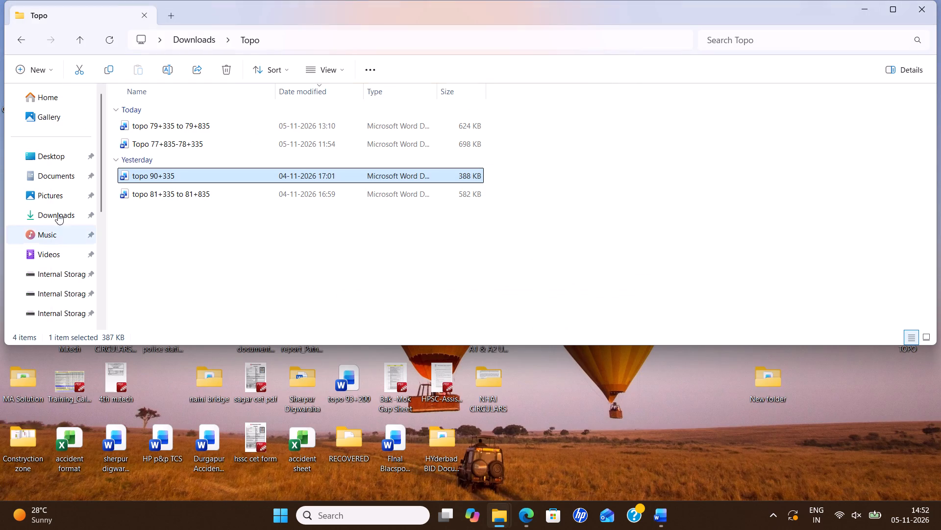
double_click(173, 139)
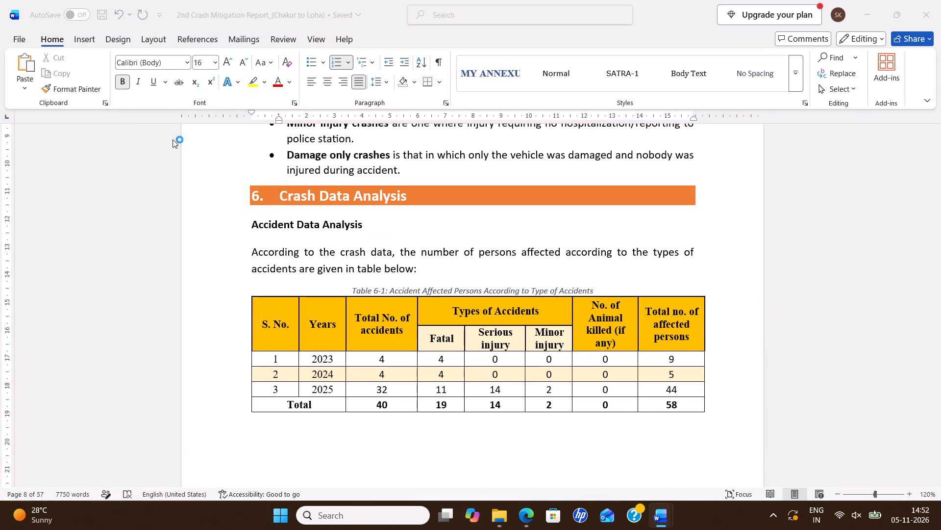
Look over the signs and hazard markers in the Topo 77+835-78+335 drawing and close the document.
scroll(553, 313, down, 5)
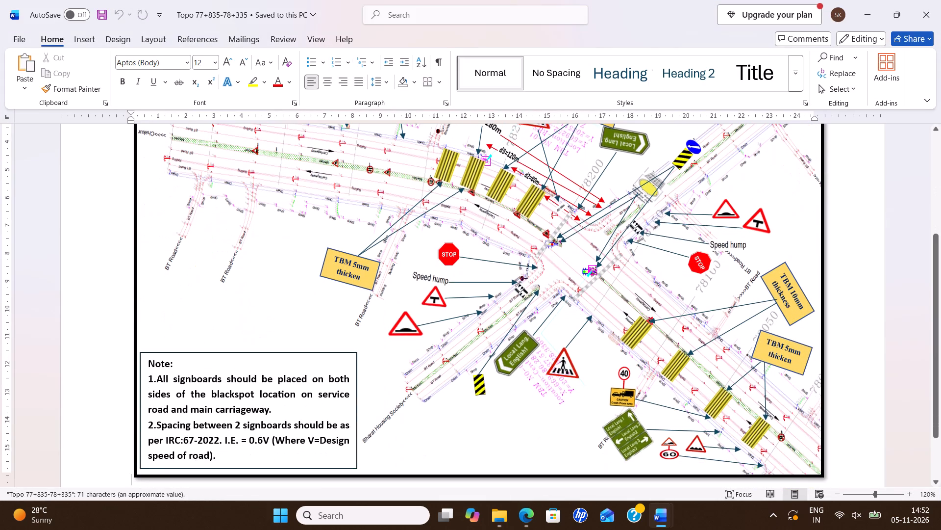
scroll(540, 305, up, 5)
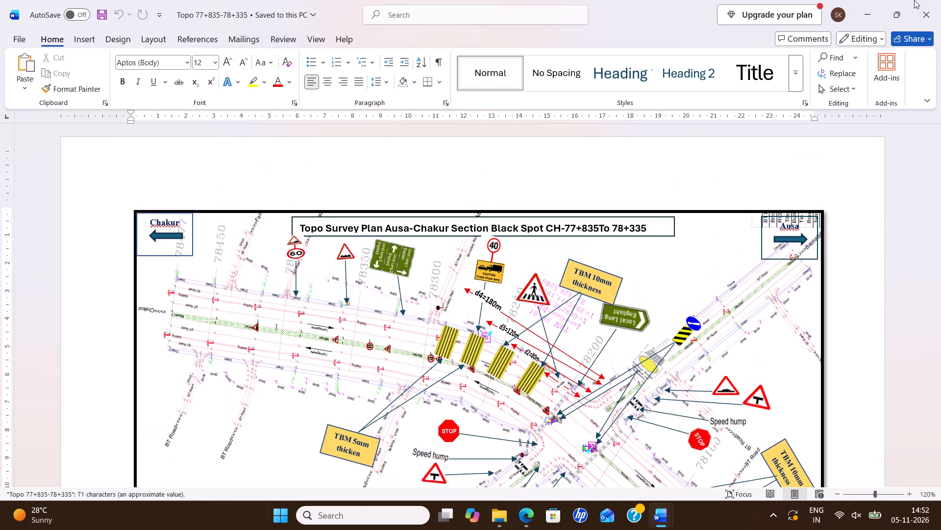
click(924, 11)
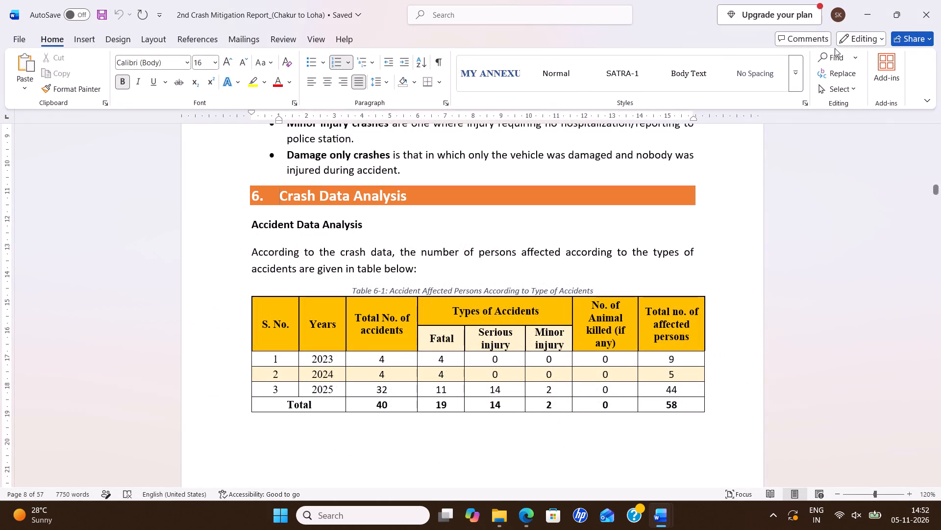
Open the topo 79+335 to 79+835 document from the Topo folder, look over its sign layout and close it.
click(864, 7)
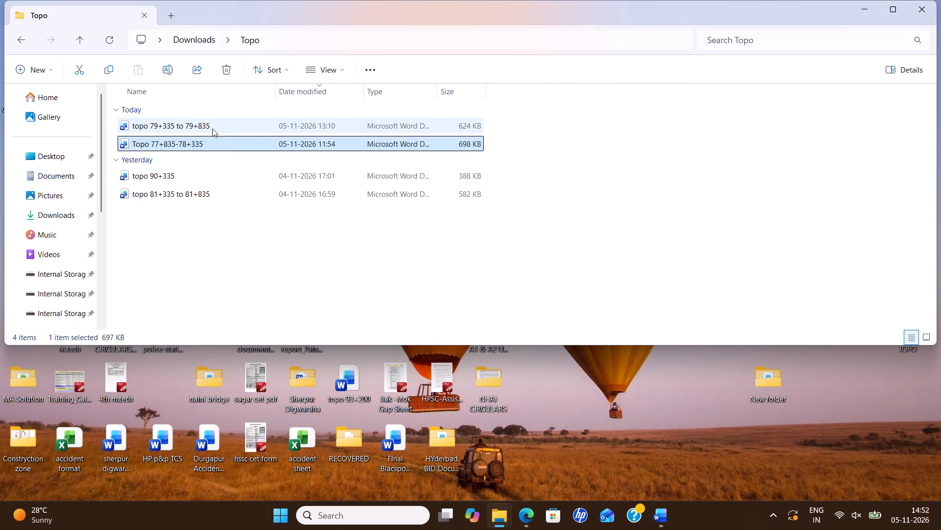
double_click(208, 126)
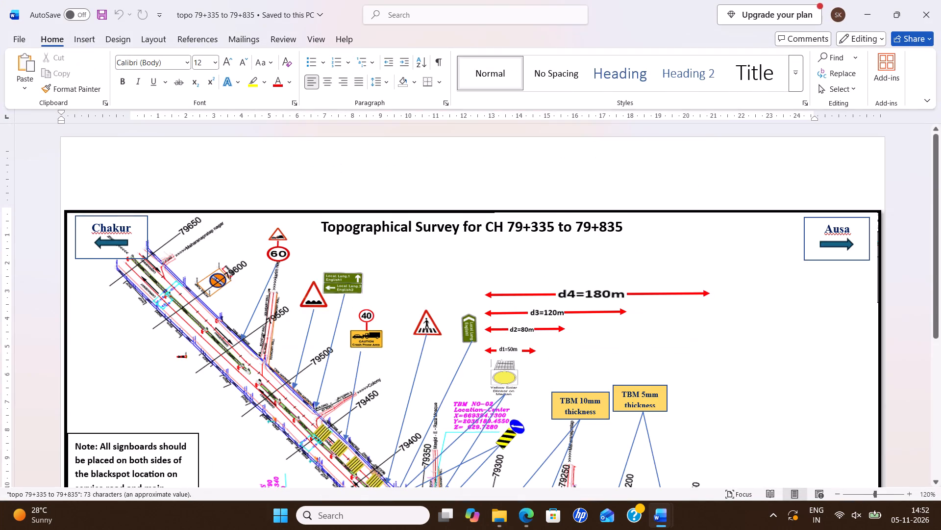
scroll(295, 216, down, 6)
scroll(537, 211, up, 6)
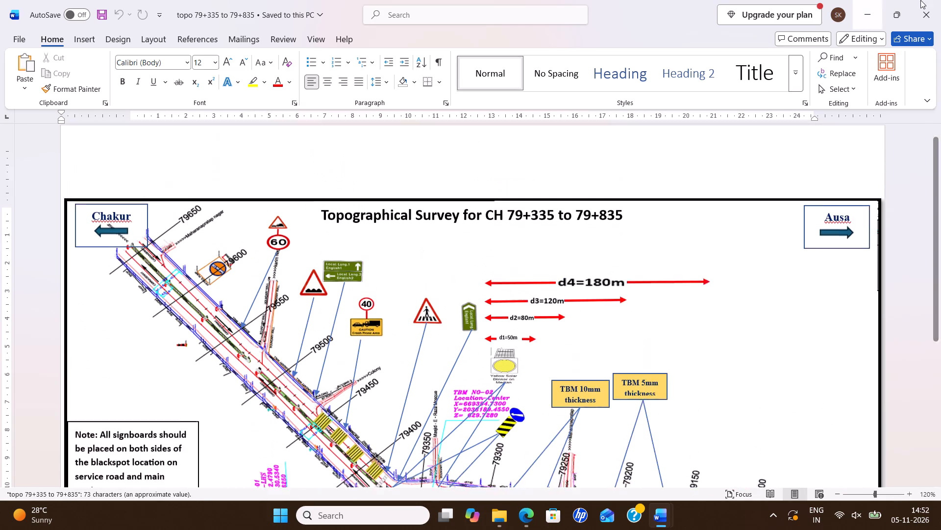
click(921, 15)
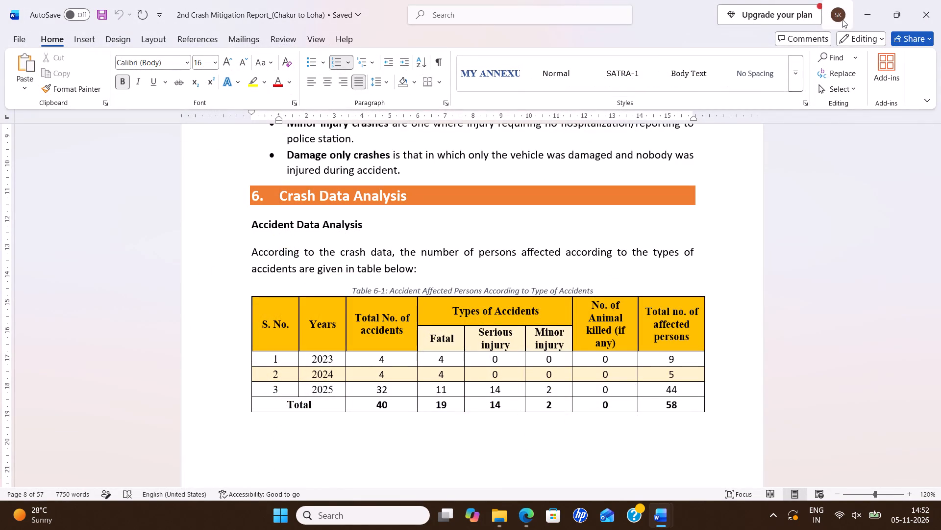
Open the topo 81+335 to 81+835 document from the Topo folder, look over its sign layout and close it.
click(864, 5)
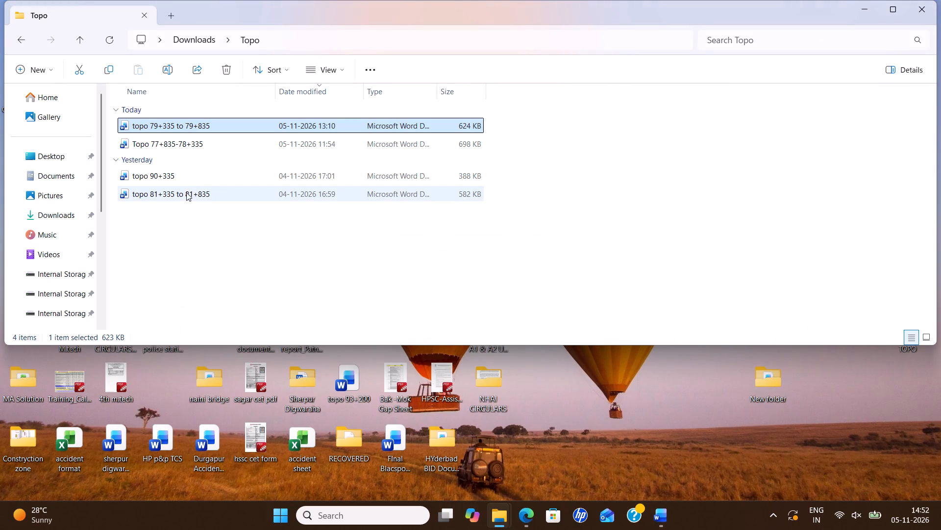
double_click(185, 193)
scroll(411, 284, down, 4)
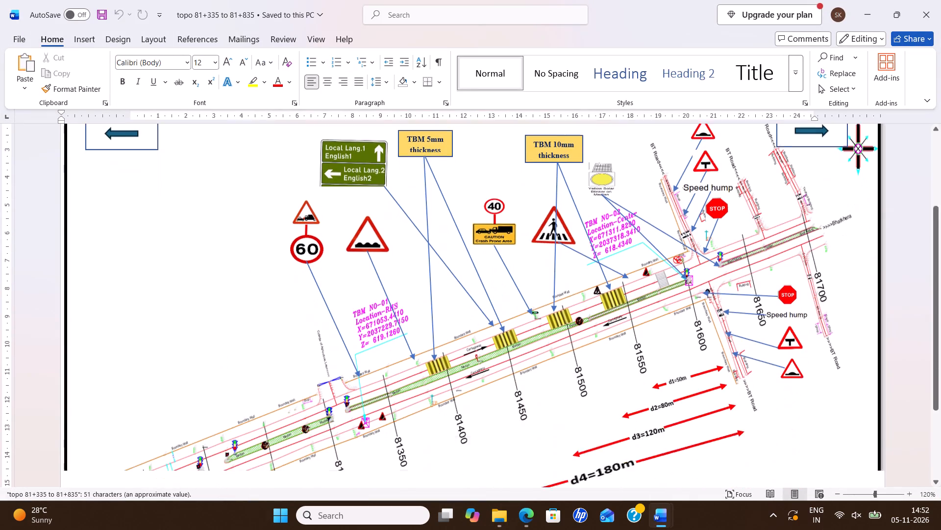
scroll(414, 286, down, 3)
scroll(605, 268, up, 5)
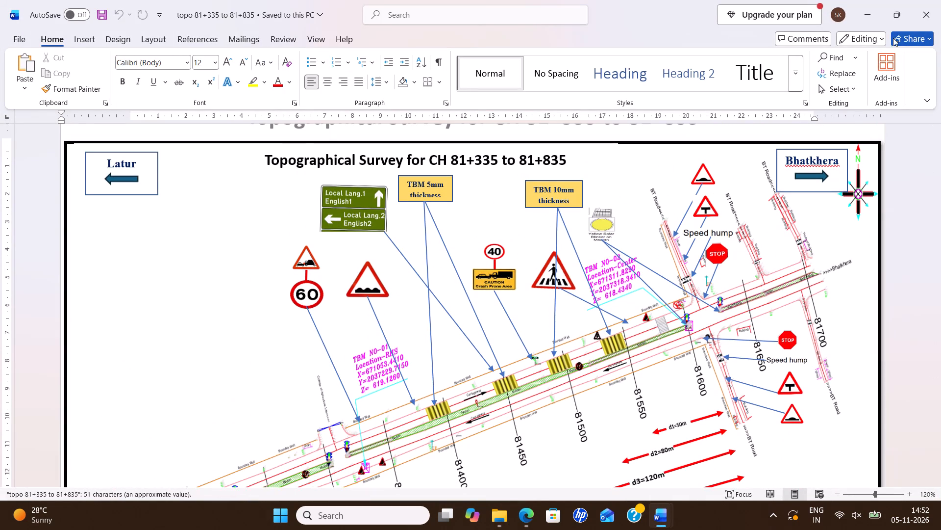
click(935, 15)
Browse the File Explorer Gallery to July 2026 and copy the picture of the round blue sign above a black-and-yellow chevron board.
click(872, 15)
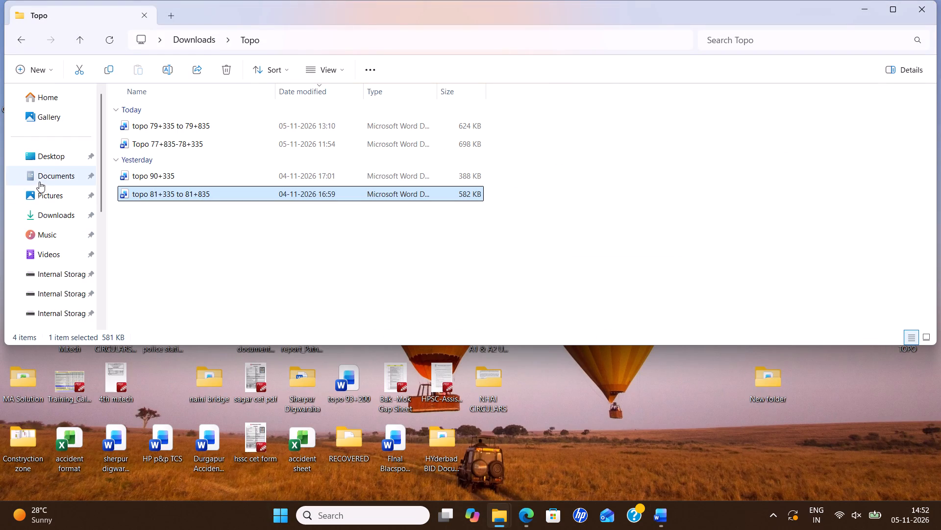
double_click(53, 124)
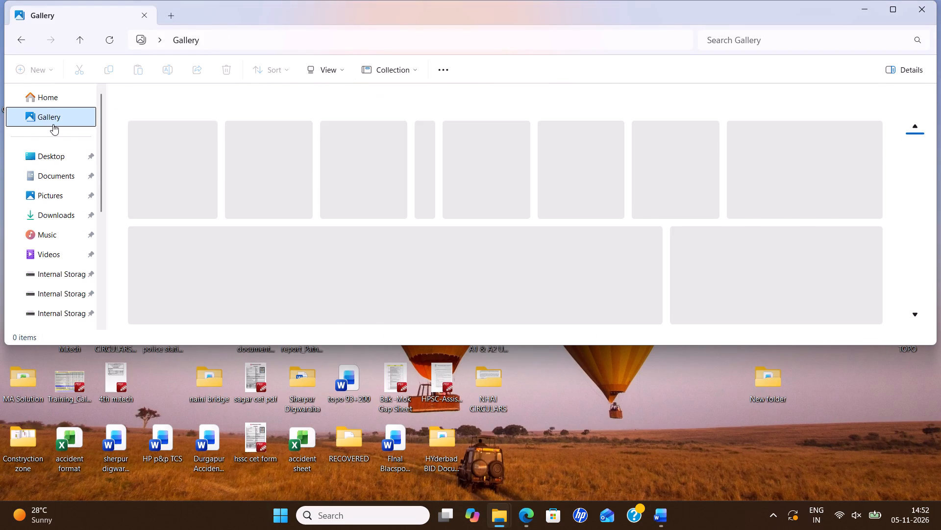
scroll(569, 216, down, 19)
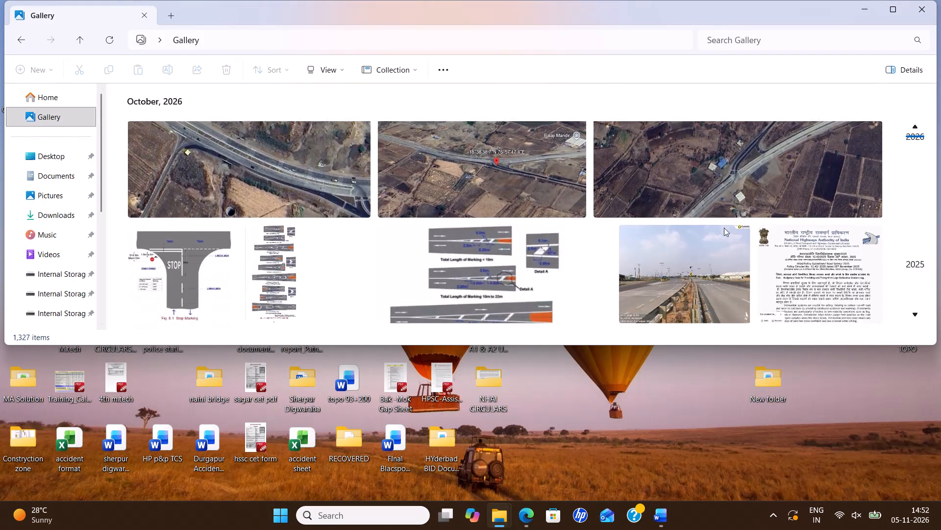
scroll(724, 228, down, 15)
scroll(785, 215, down, 10)
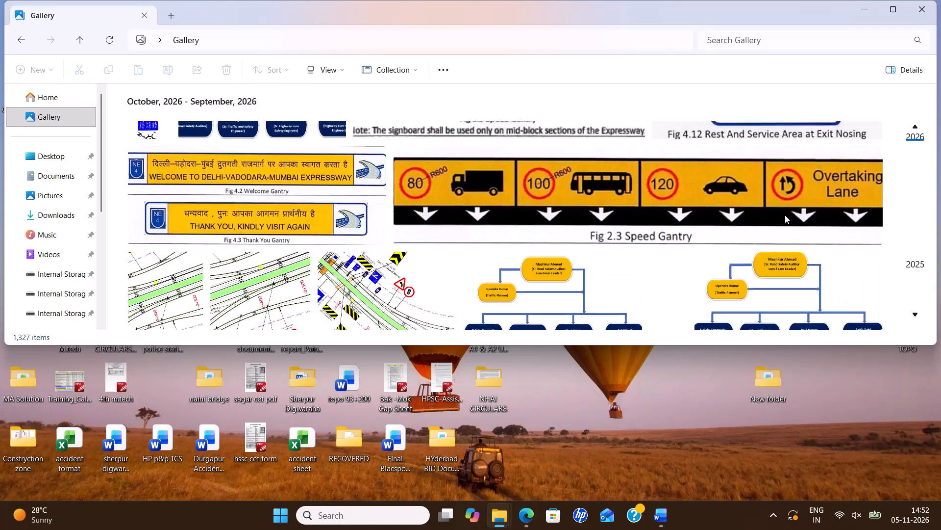
scroll(785, 215, down, 8)
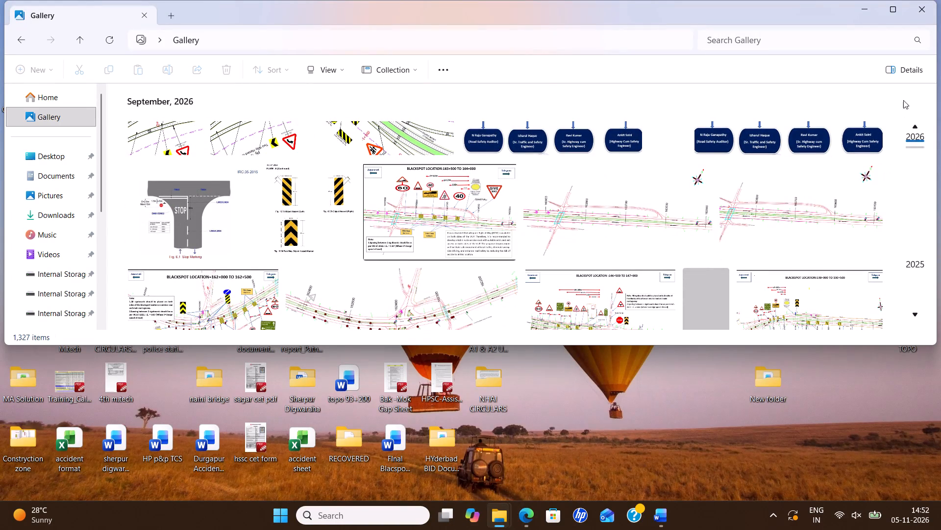
click(892, 11)
scroll(566, 344, down, 8)
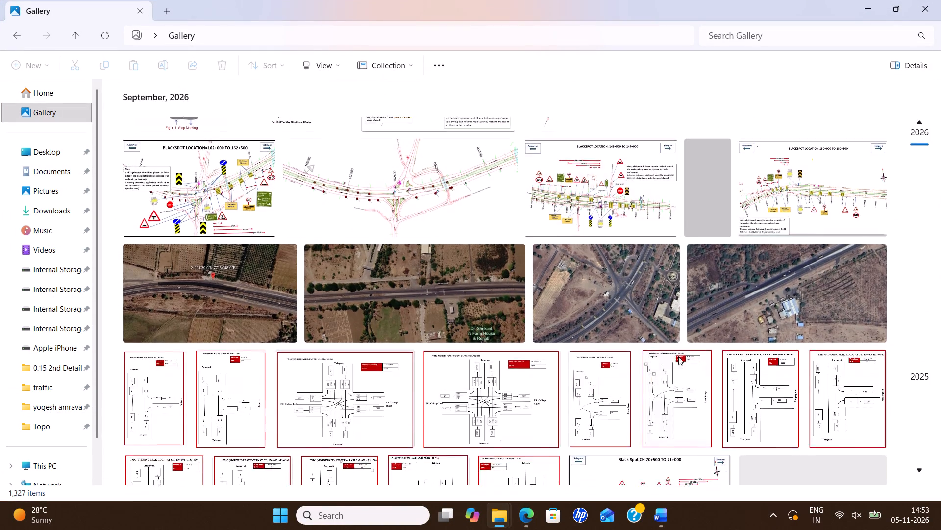
scroll(678, 356, down, 7)
drag(916, 148, 919, 161)
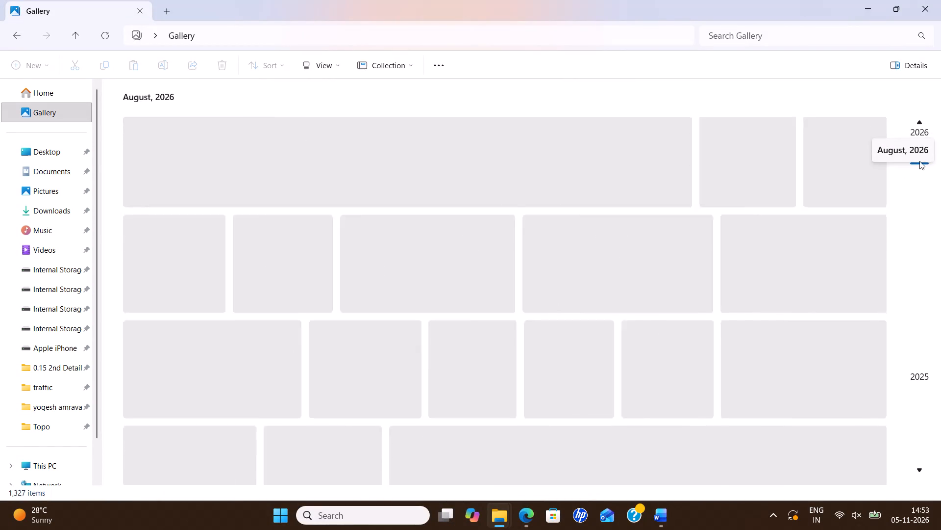
drag(919, 161, 919, 165)
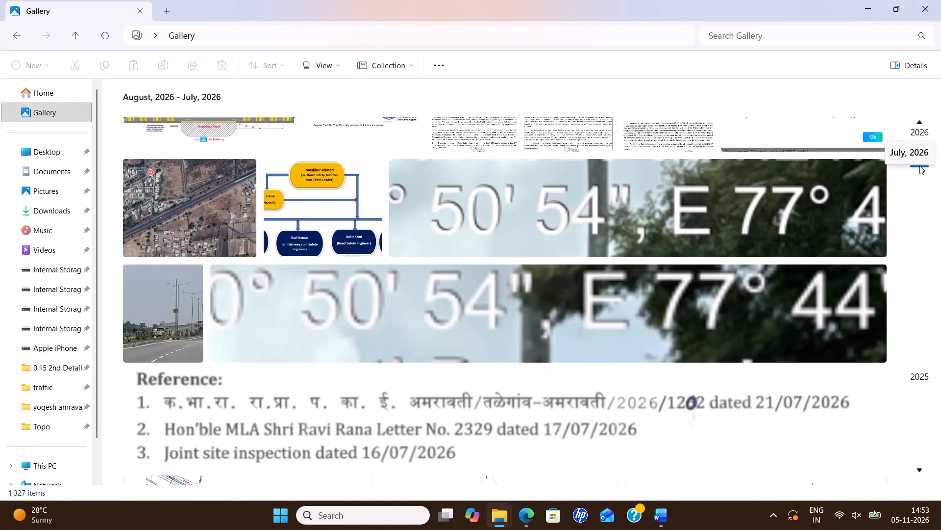
drag(919, 165, 920, 176)
scroll(601, 304, up, 8)
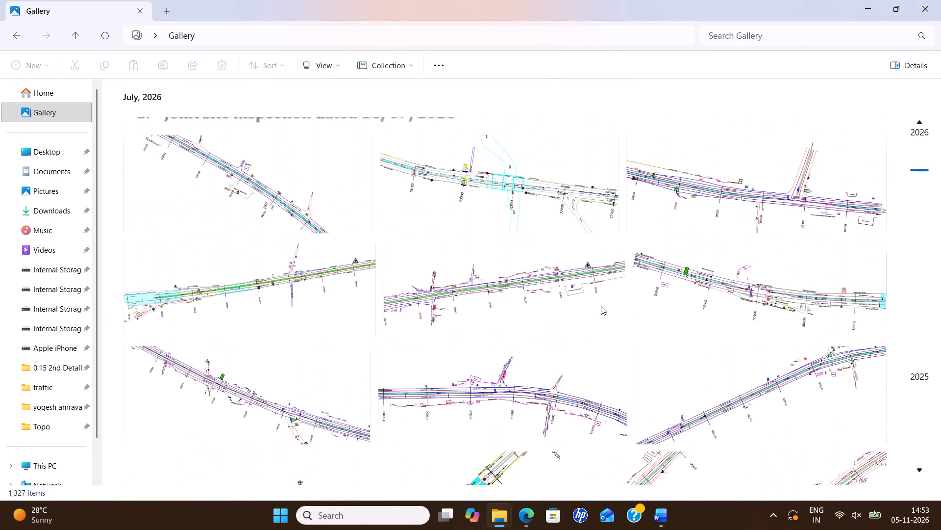
scroll(599, 300, up, 16)
scroll(615, 318, down, 17)
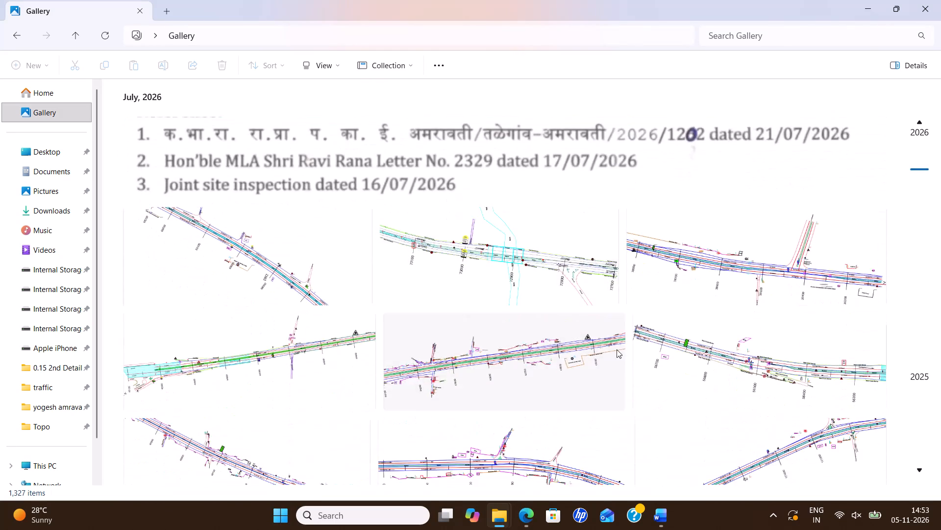
scroll(617, 349, down, 5)
scroll(665, 381, down, 14)
click(668, 297)
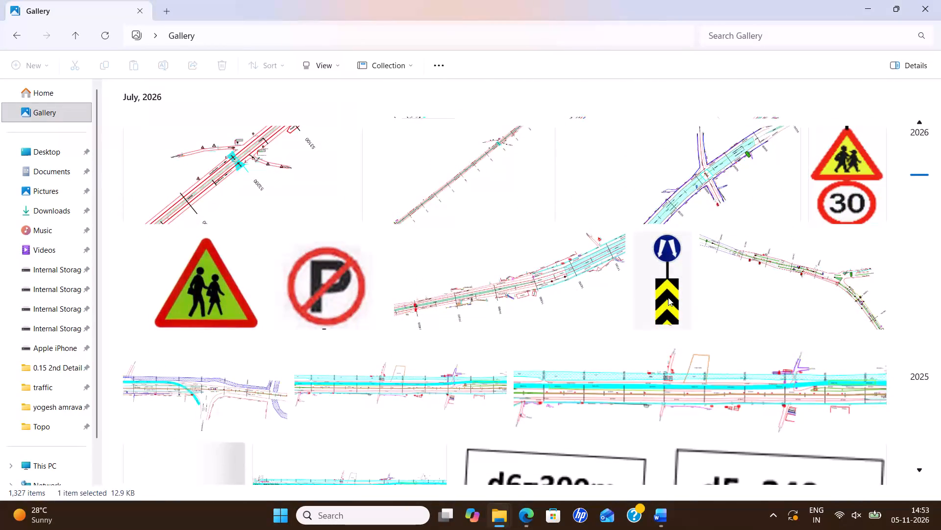
key(ctrl+c)
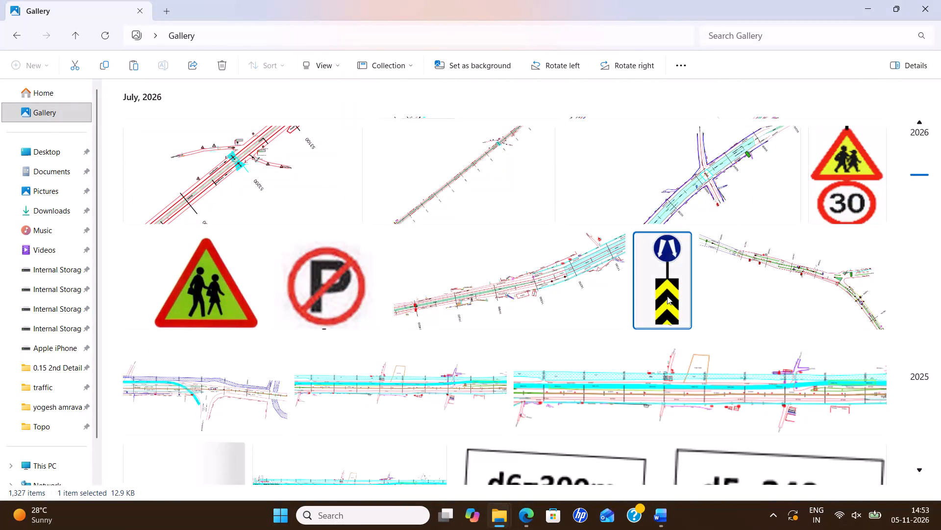
Switch to the topo 90+335 document in Word and try to paste the copied sign picture into the empty area beside the Latur box.
key(alt+Tab)
click(665, 522)
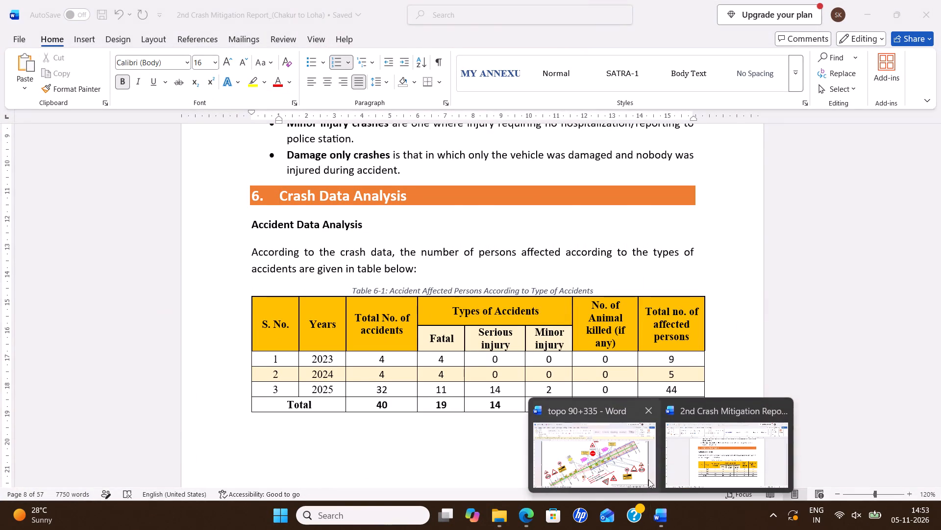
click(572, 463)
scroll(472, 437, down, 7)
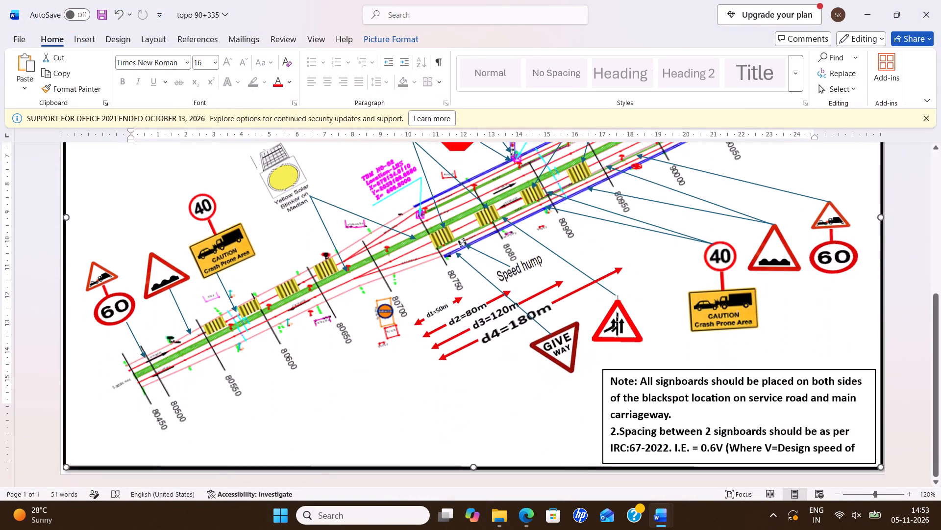
scroll(457, 430, down, 3)
scroll(531, 453, up, 6)
scroll(428, 302, up, 4)
click(419, 189)
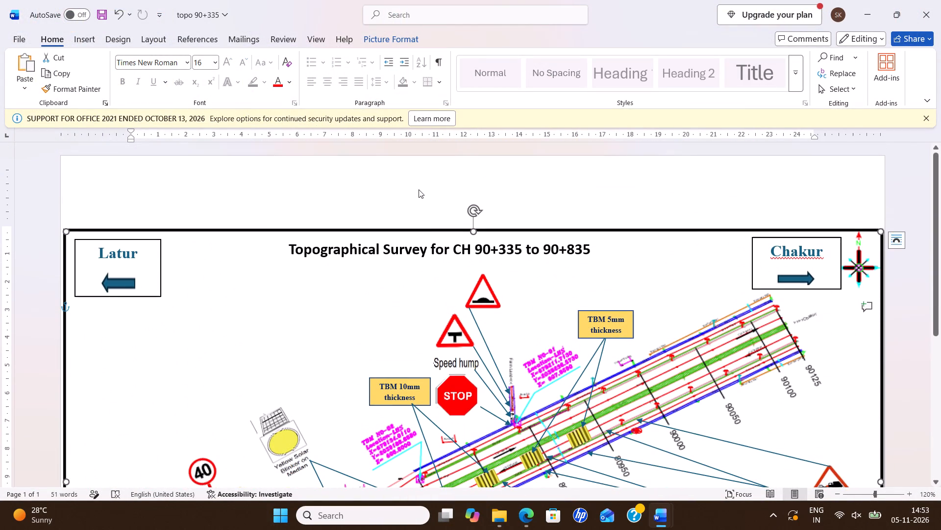
click(165, 306)
click(244, 275)
key(ctrl+v)
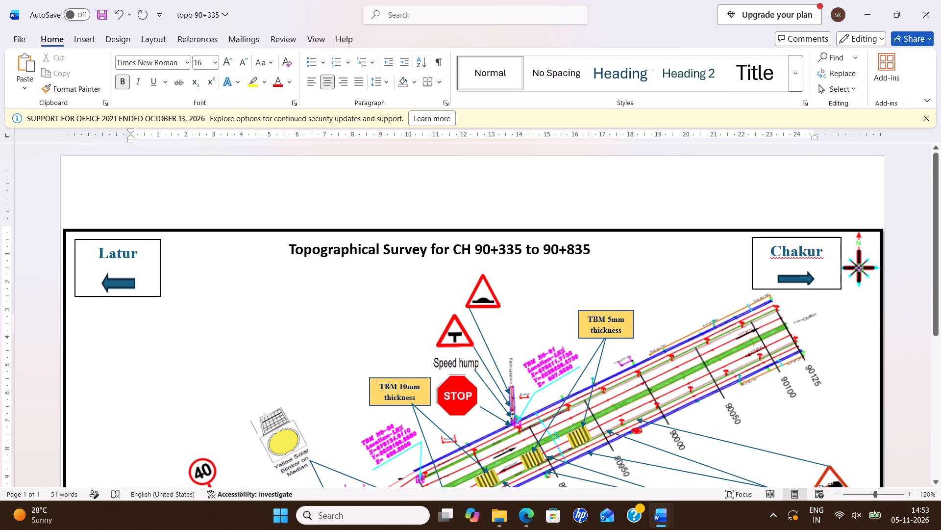
Insert an empty paragraph above the survey drawing and paste the copied sign picture onto the blank page.
scroll(461, 235, up, 7)
scroll(681, 259, down, 20)
scroll(681, 259, down, 6)
scroll(569, 357, up, 3)
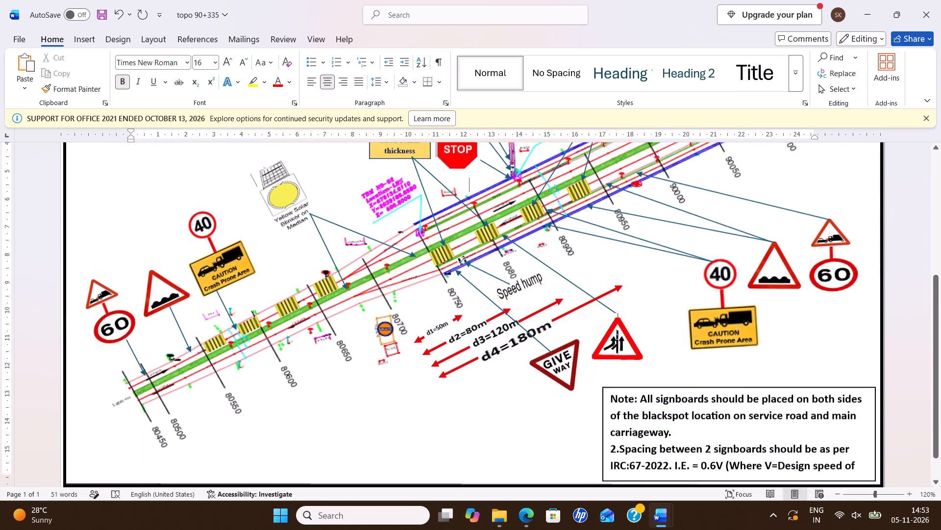
scroll(568, 357, up, 11)
click(402, 200)
click(403, 199)
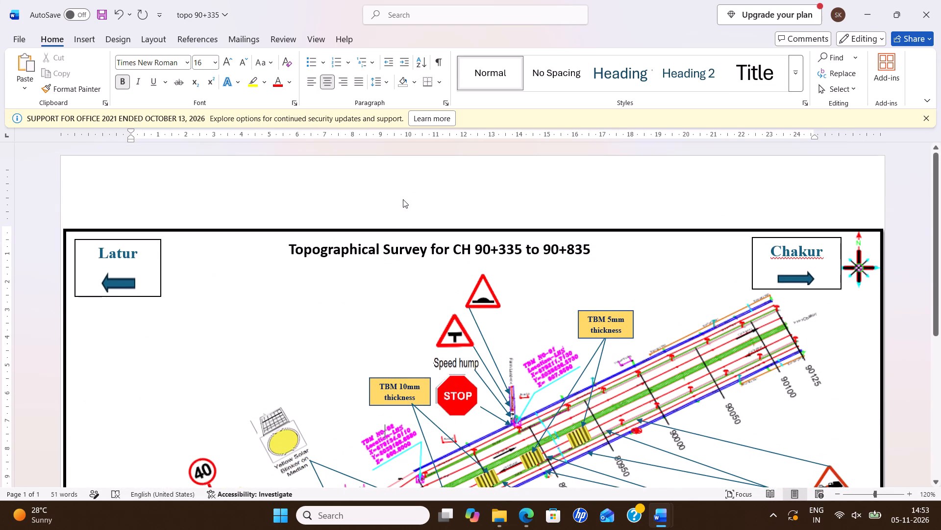
key(Return)
scroll(463, 301, up, 9)
click(444, 286)
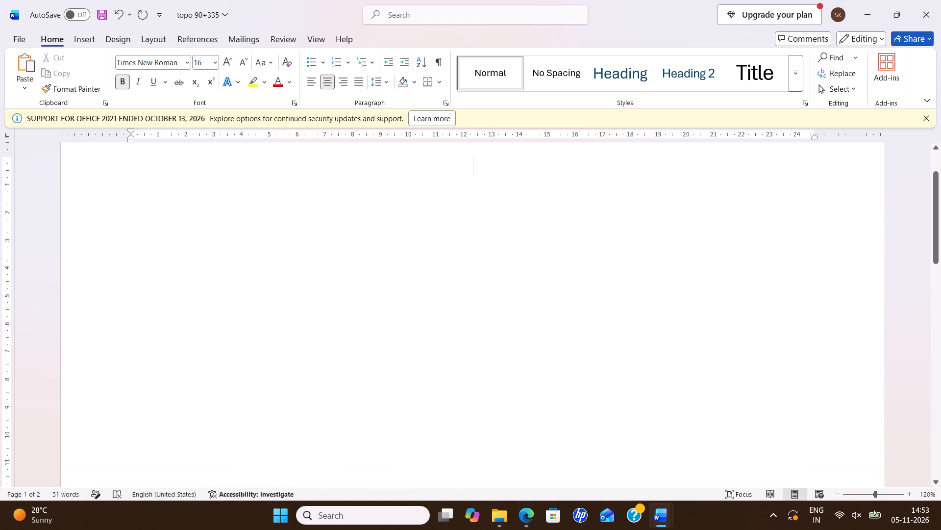
key(ctrl+v)
Crop the pasted sign picture to only the black-and-yellow chevron board, removing the round blue sign and the white margins.
click(477, 260)
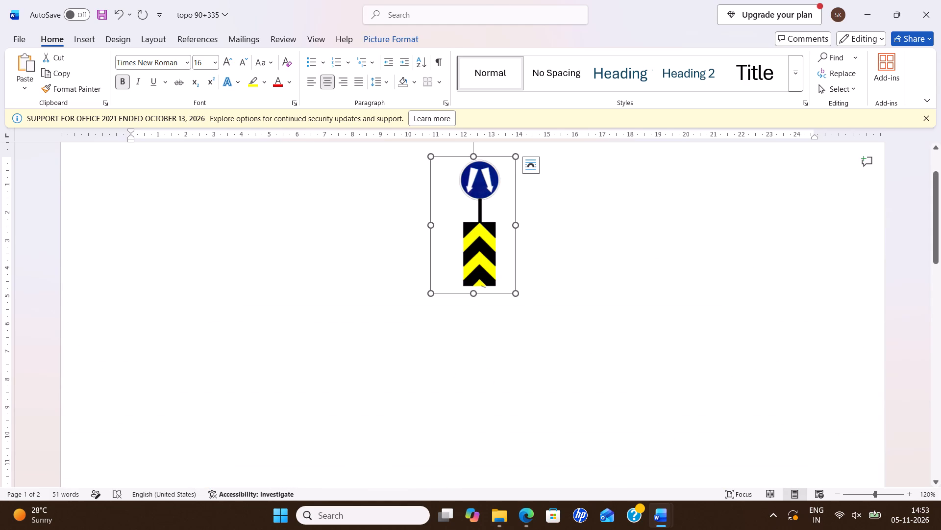
right_click(481, 185)
click(513, 113)
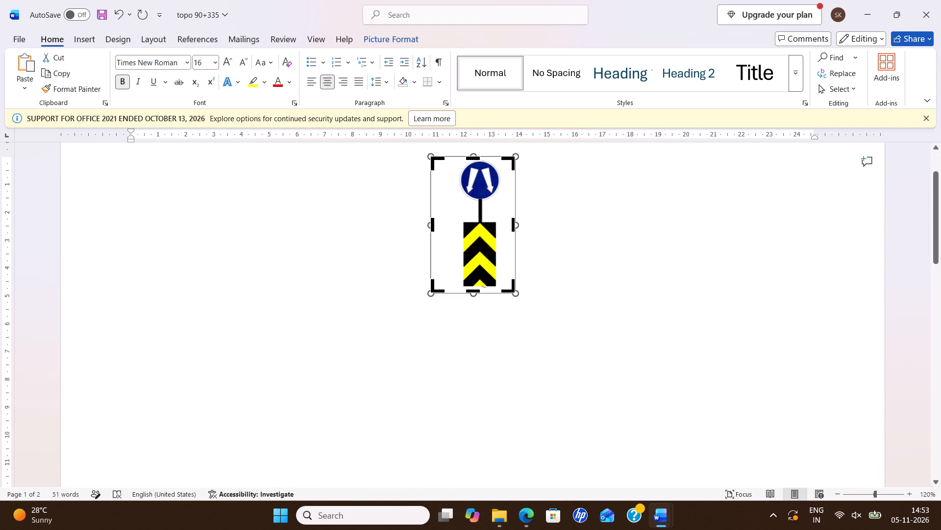
drag(472, 158, 481, 218)
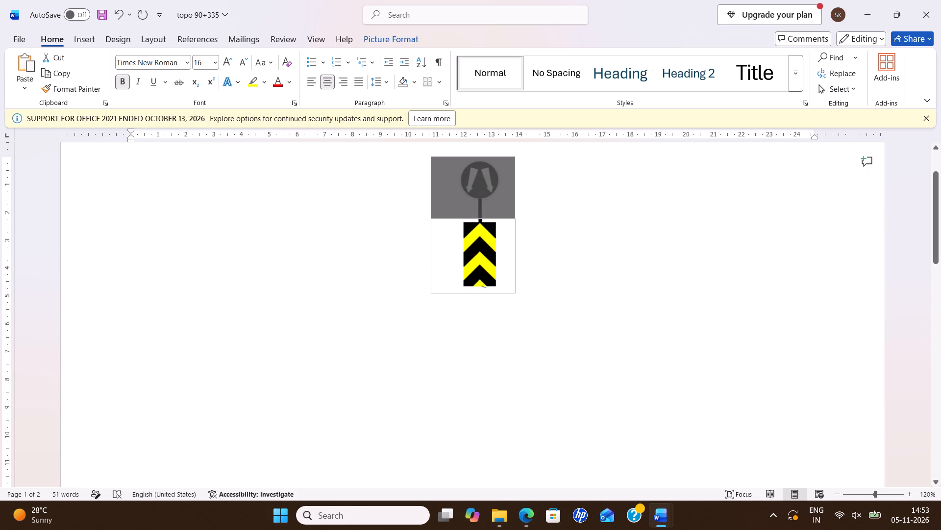
drag(481, 218, 481, 220)
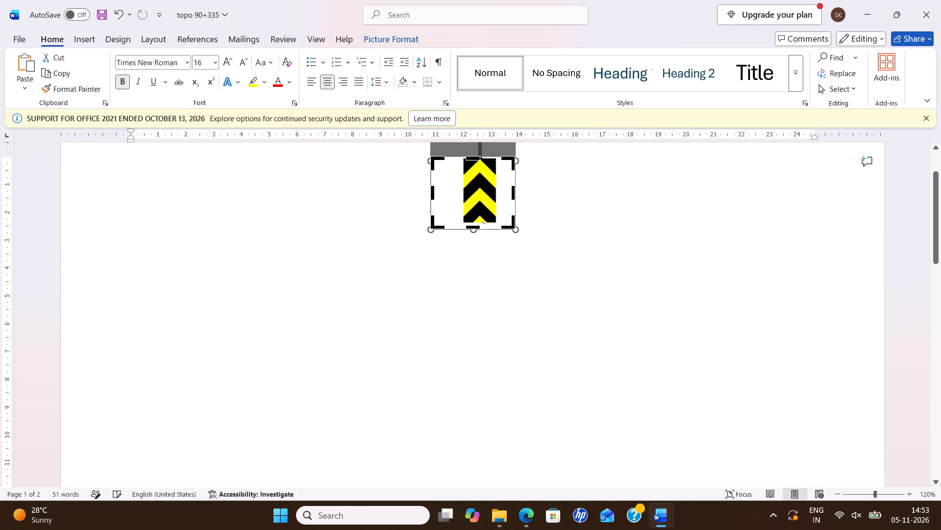
drag(433, 190, 436, 191)
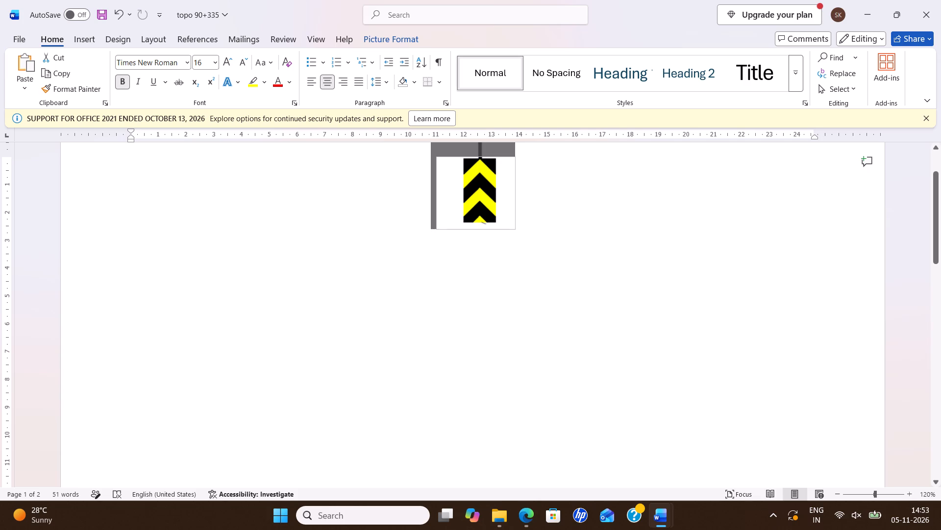
drag(436, 191, 456, 196)
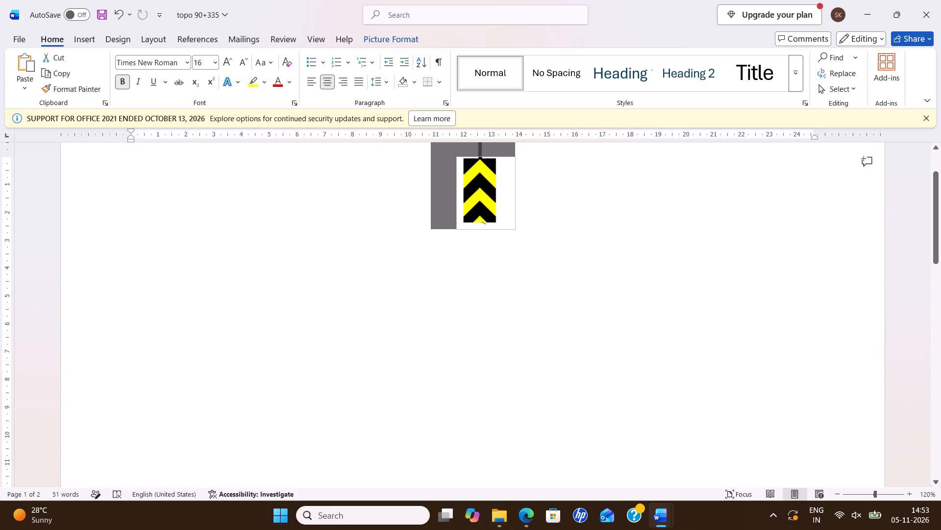
drag(456, 196, 457, 196)
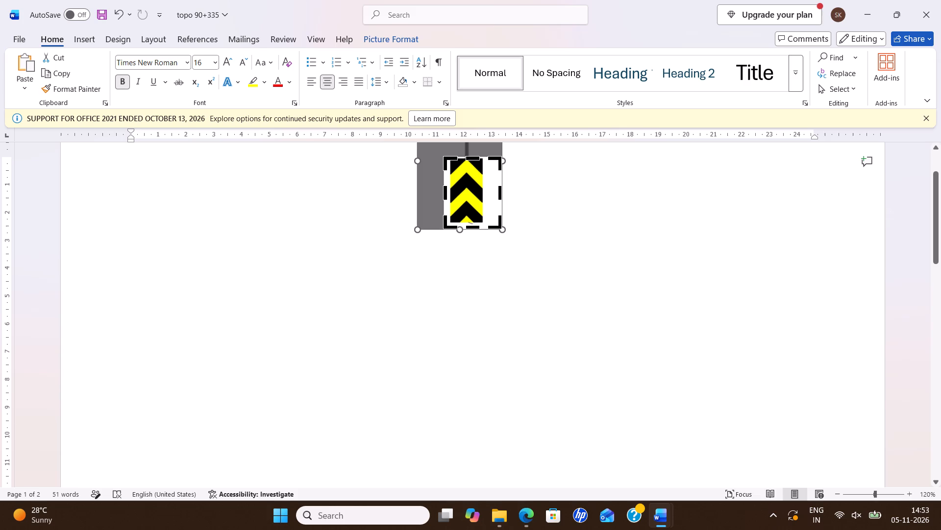
drag(499, 194, 489, 194)
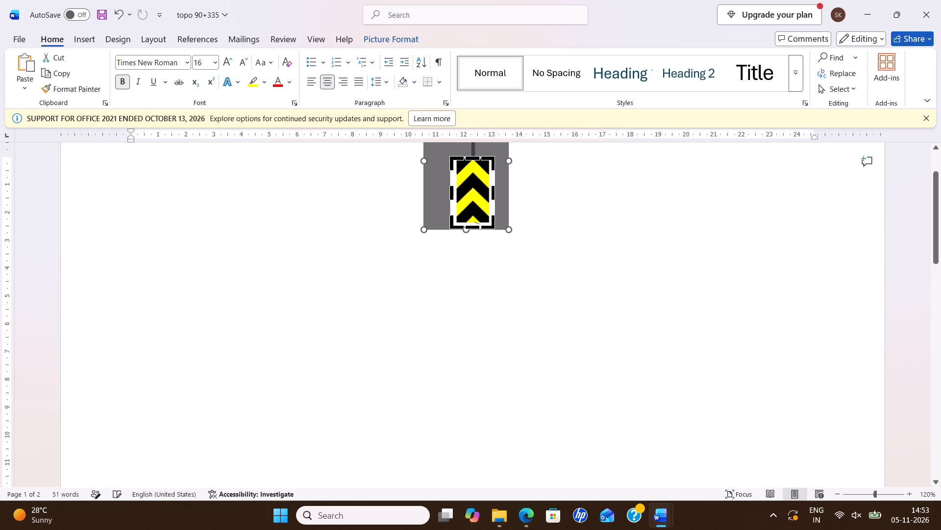
click(475, 226)
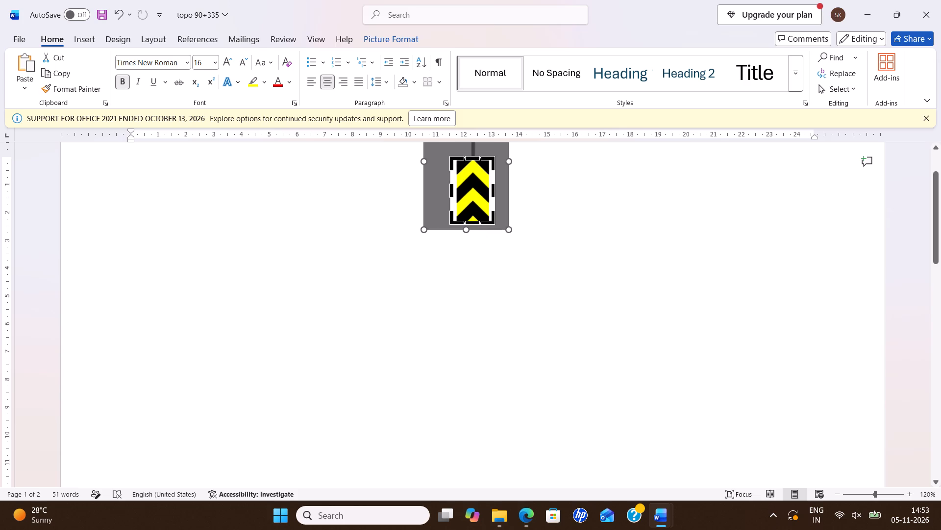
click(451, 192)
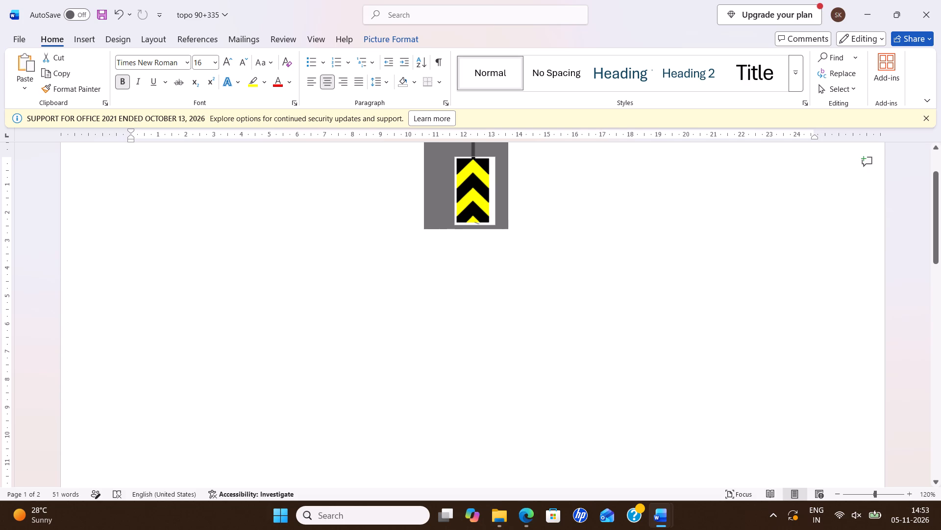
click(492, 193)
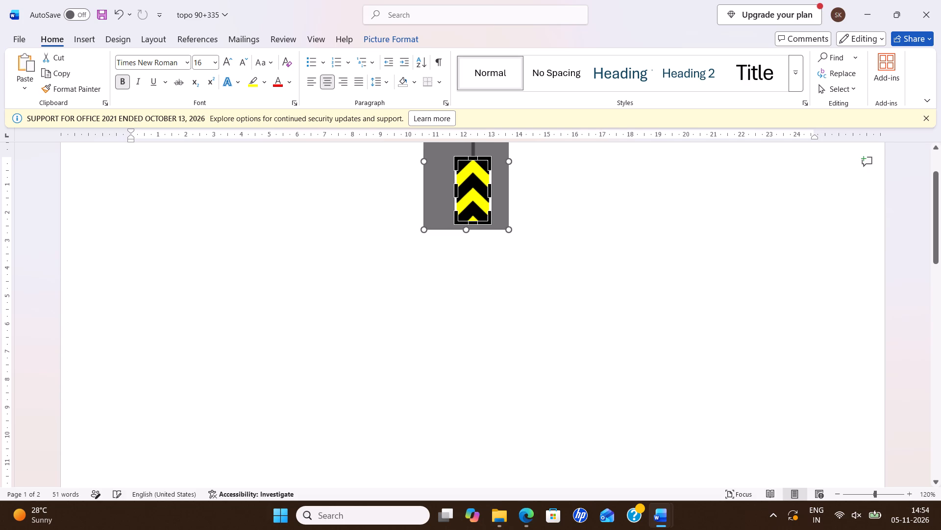
key(Return)
Change the cropped chevron picture's text wrapping from in line to Through.
click(470, 234)
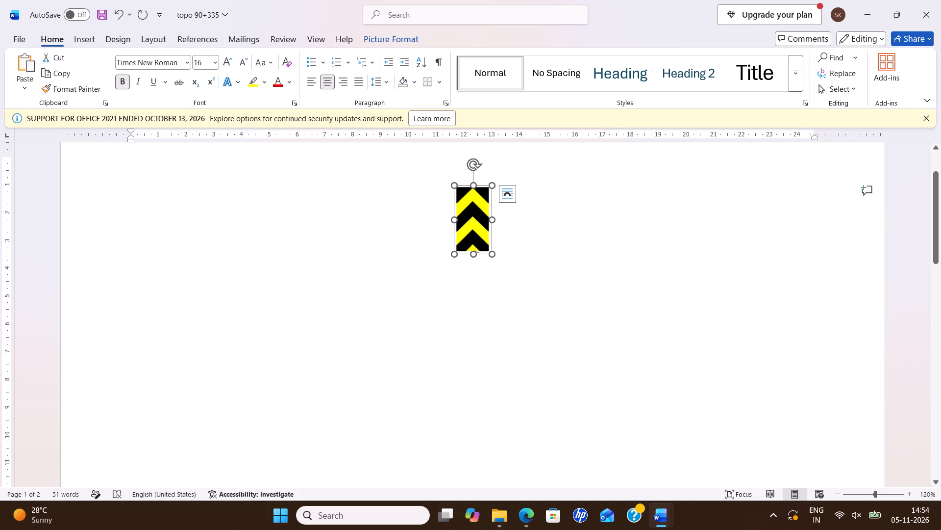
click(517, 195)
click(481, 209)
click(504, 195)
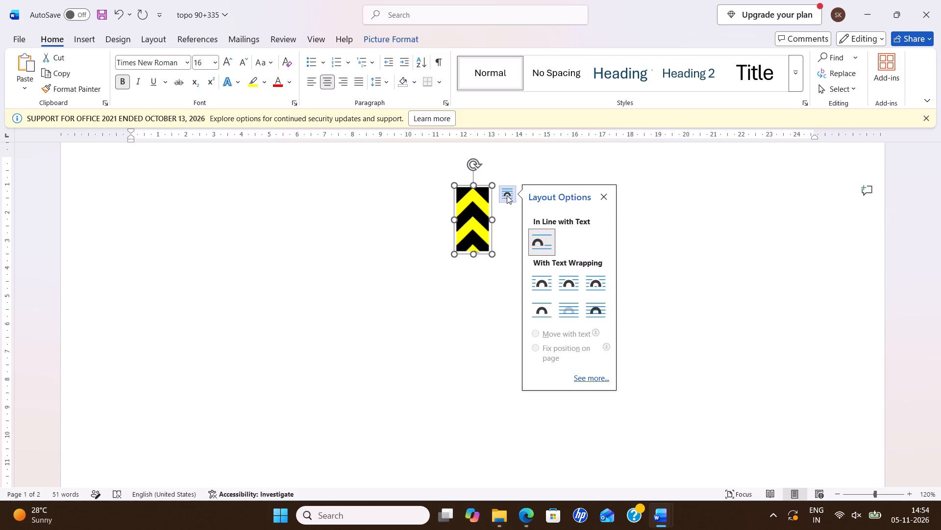
click(594, 276)
Move the chevron board onto the survey drawing, between the TBM 10mm thickness box and the Yellow Solar Blinker sign.
drag(487, 217, 495, 329)
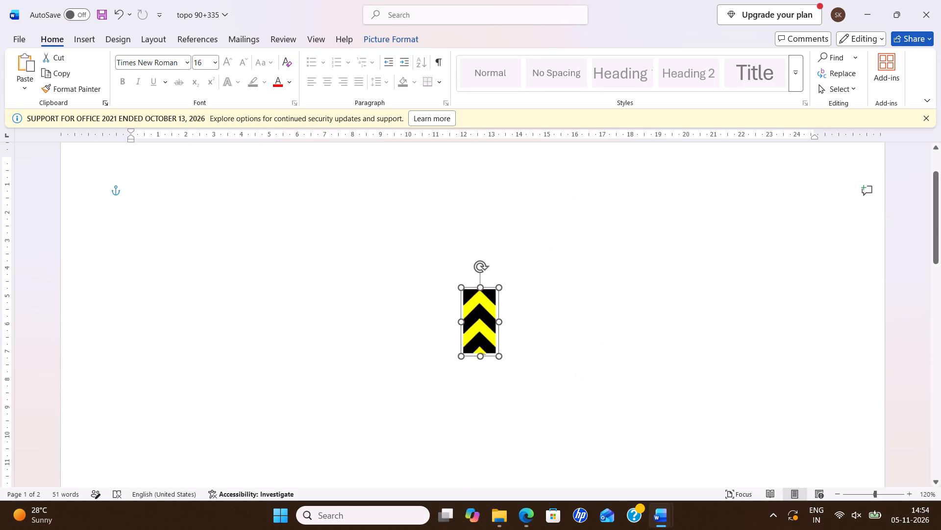
drag(495, 329, 501, 373)
scroll(475, 309, down, 6)
drag(482, 175, 517, 458)
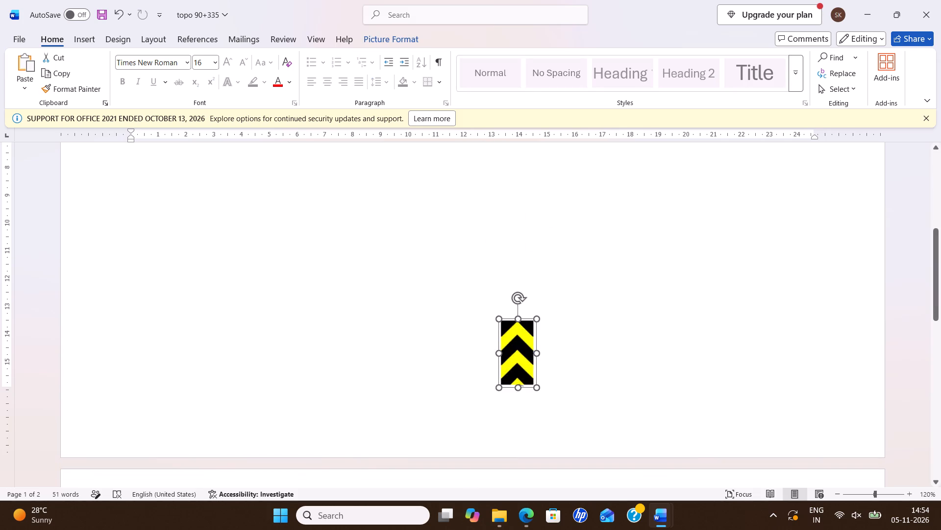
drag(517, 458, 504, 430)
scroll(466, 365, down, 5)
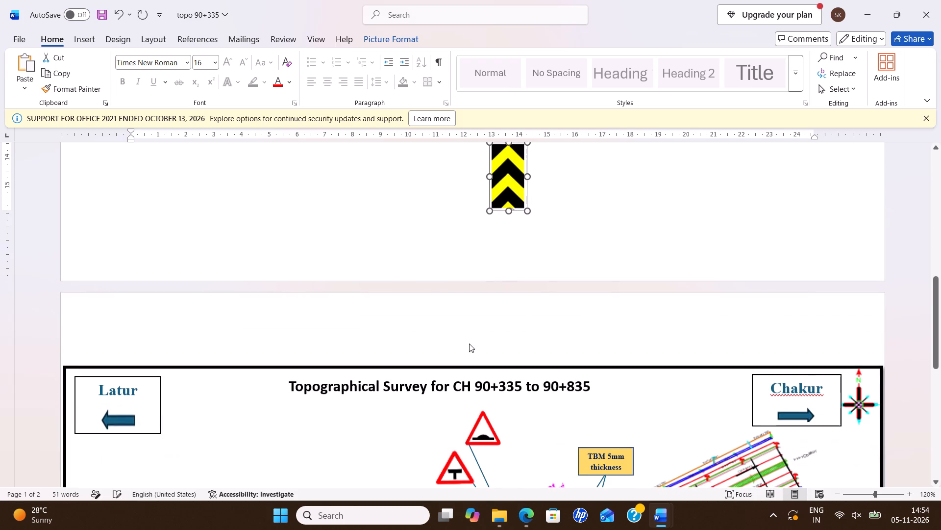
drag(507, 183, 344, 427)
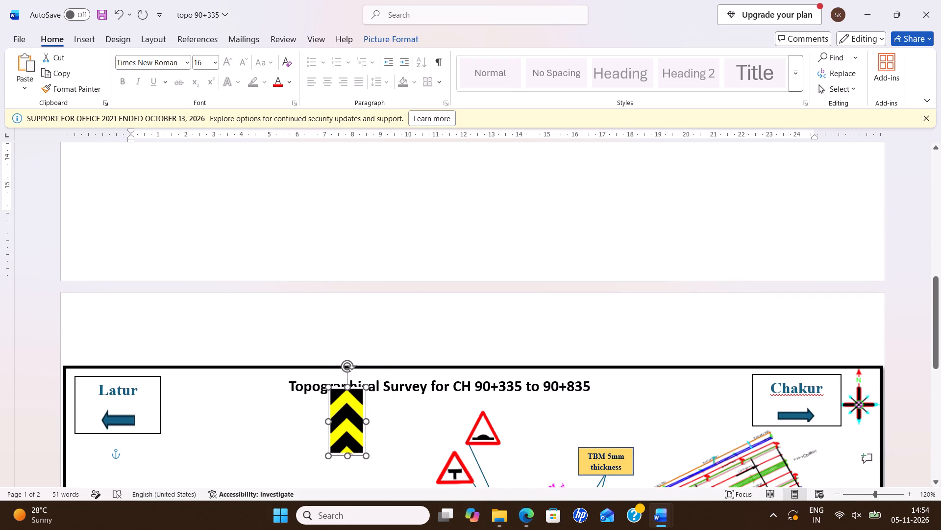
drag(344, 427, 339, 427)
scroll(499, 317, down, 4)
scroll(356, 270, down, 4)
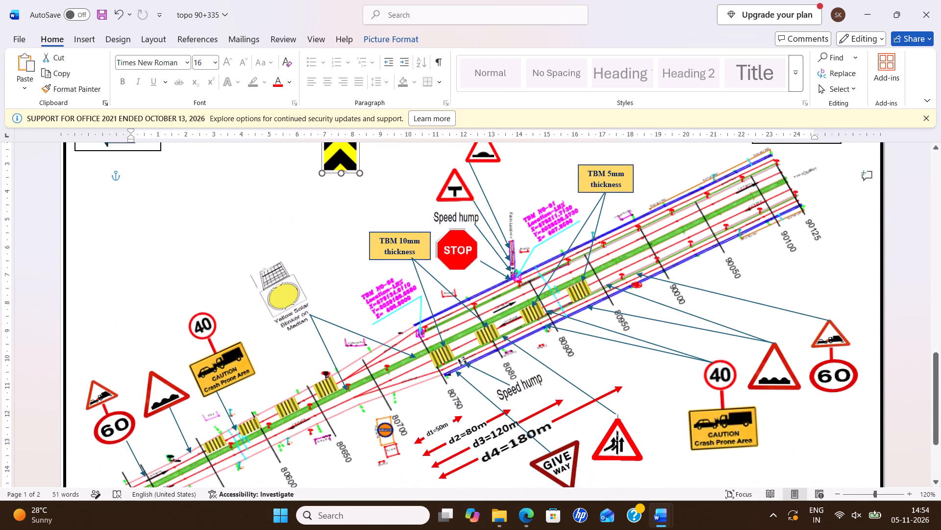
drag(342, 157, 424, 222)
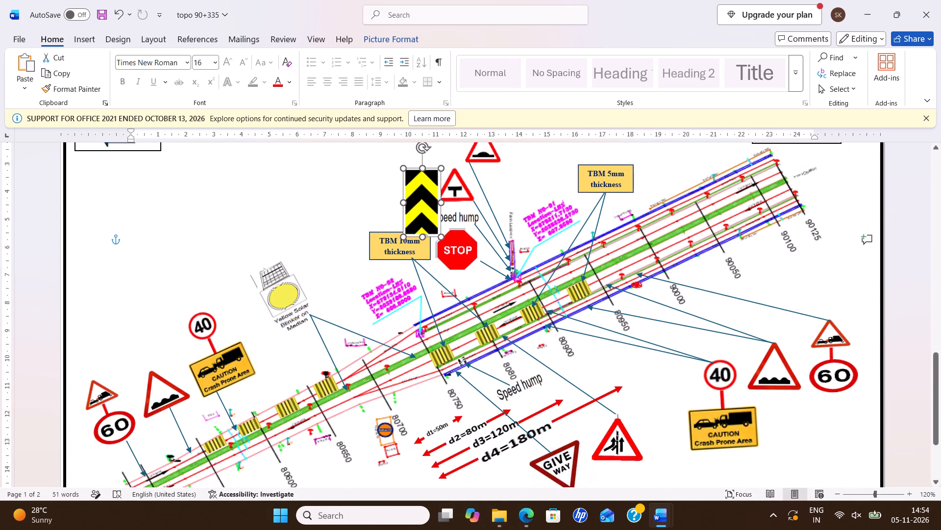
drag(424, 222, 352, 249)
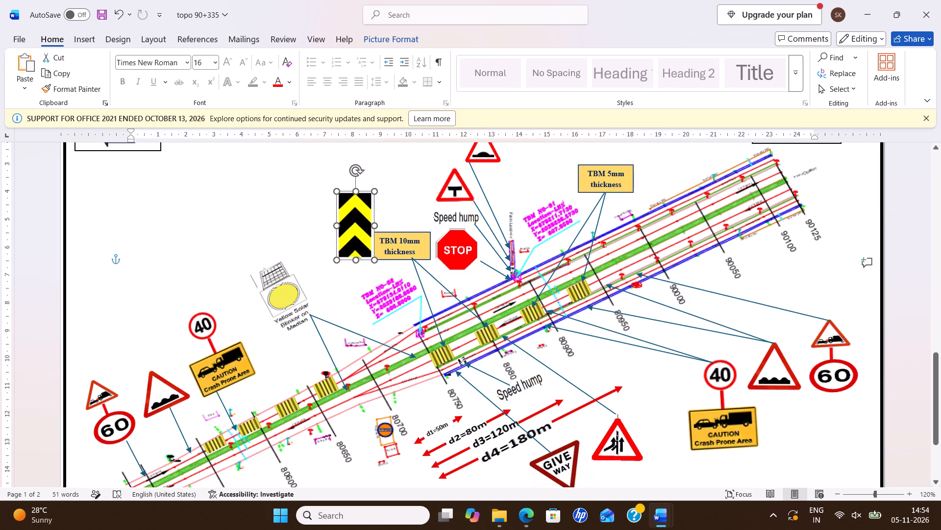
drag(352, 249, 342, 250)
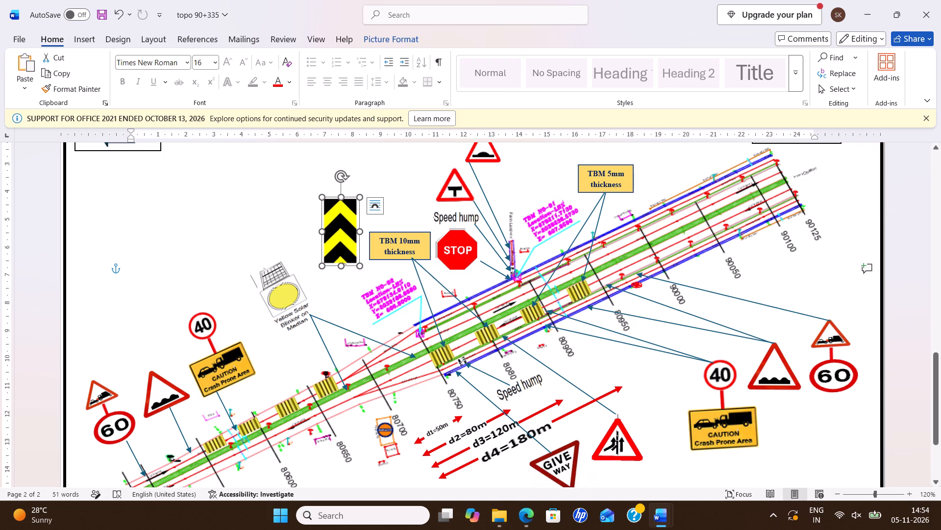
Duplicate the TBM 10mm leader arrow and run the copy from the chevron board's base to the carriageway edge at TBM NO-02.
click(439, 330)
key(ctrl+c)
key(ctrl+v)
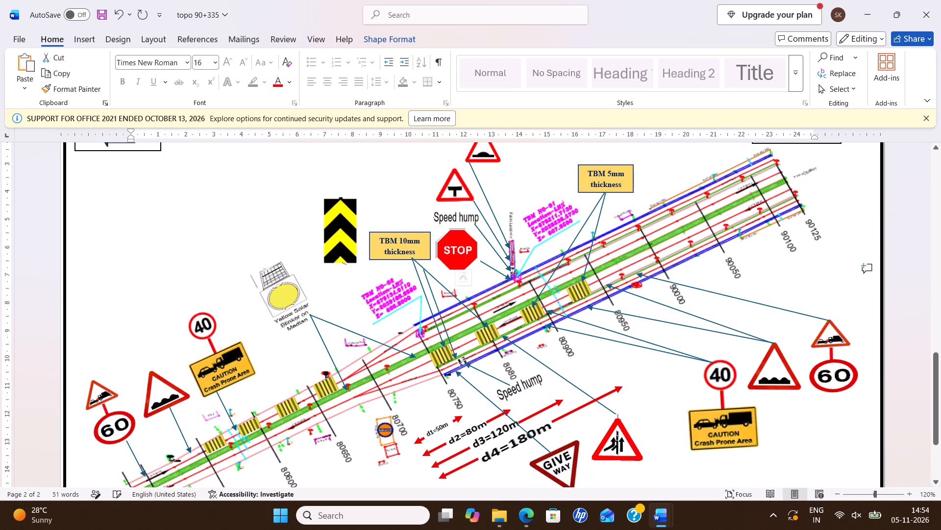
drag(446, 334, 407, 327)
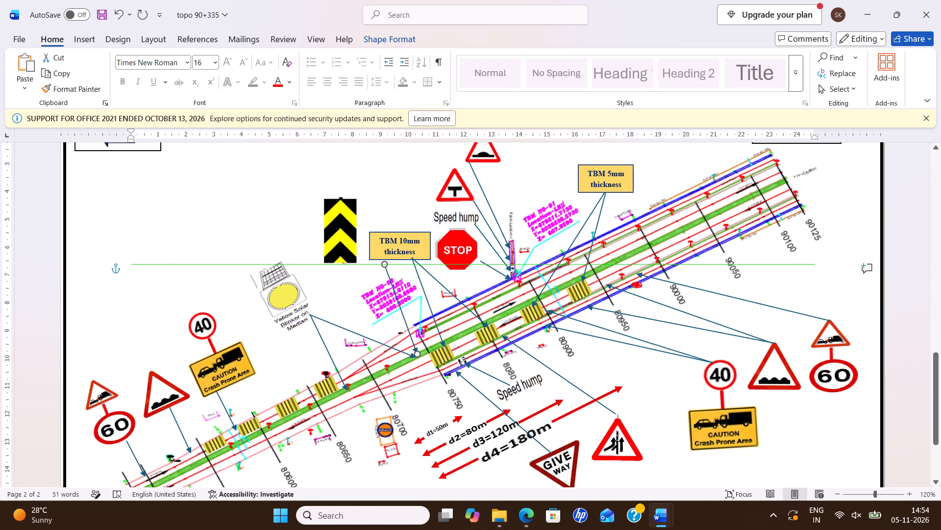
drag(407, 327, 371, 334)
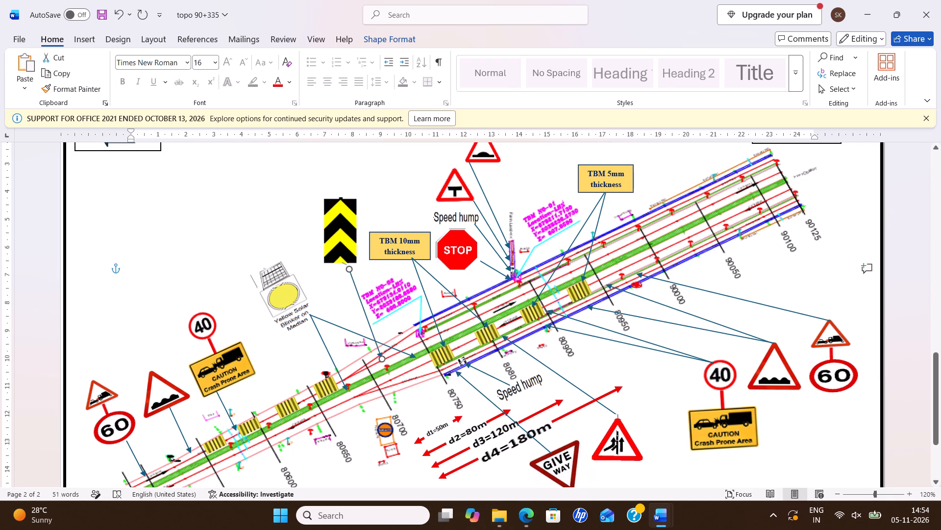
drag(371, 334, 367, 324)
drag(378, 352, 380, 353)
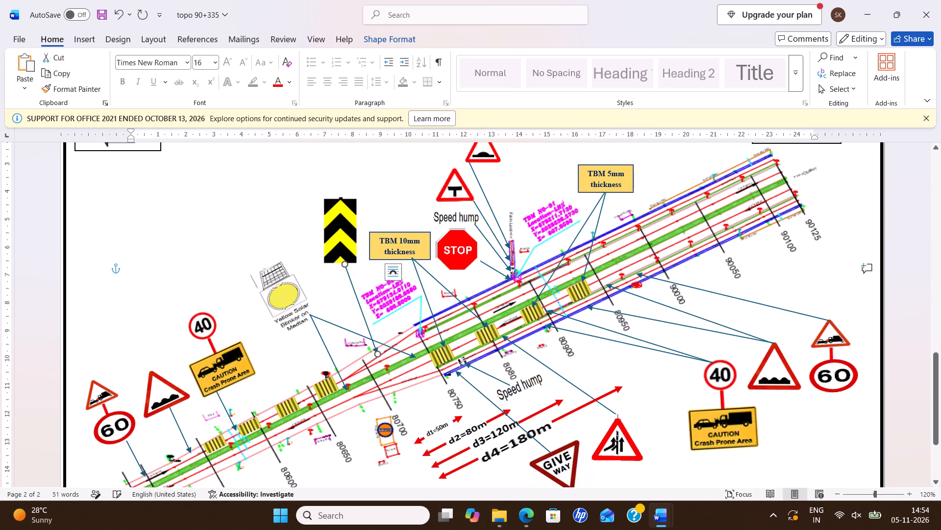
drag(380, 353, 419, 334)
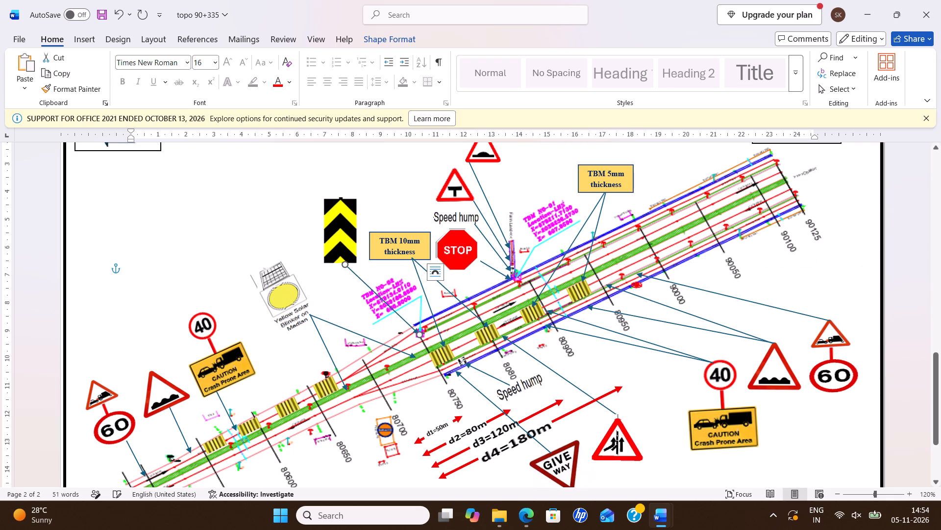
click(372, 313)
Look over the whole survey drawing, from the title and sign placements down to the signboard note.
scroll(306, 266, up, 2)
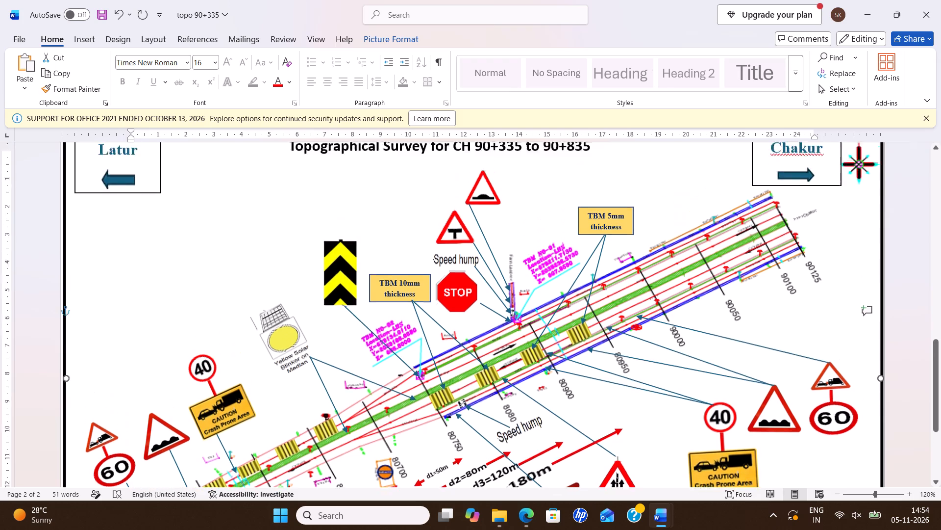
scroll(306, 266, up, 3)
scroll(306, 266, down, 8)
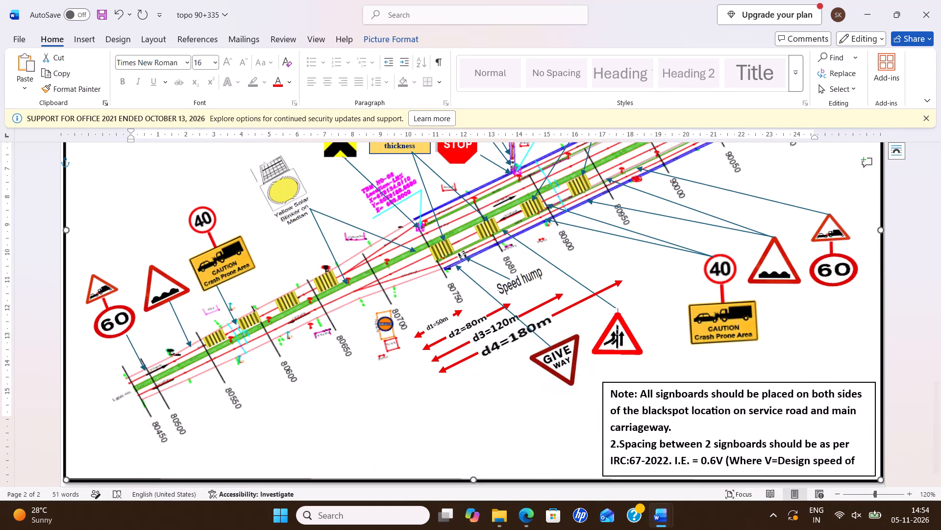
click(464, 270)
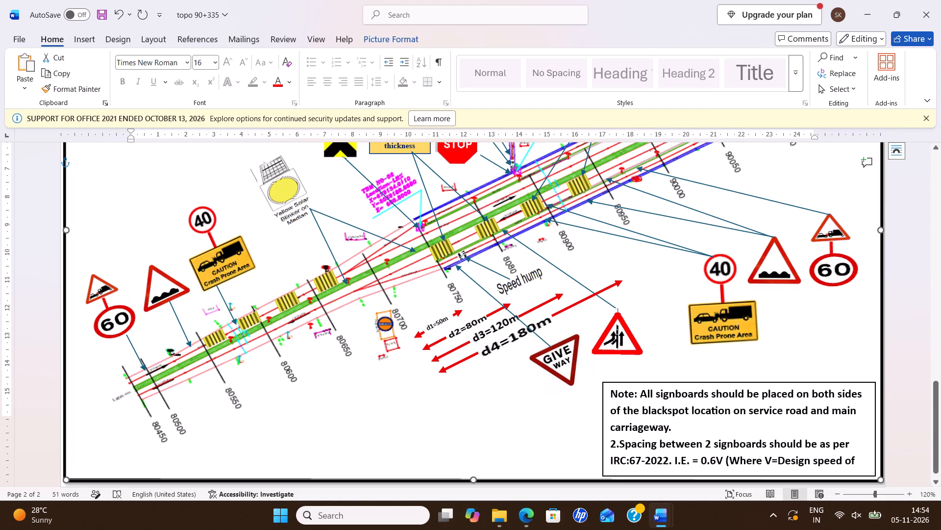
drag(455, 265, 444, 267)
click(431, 291)
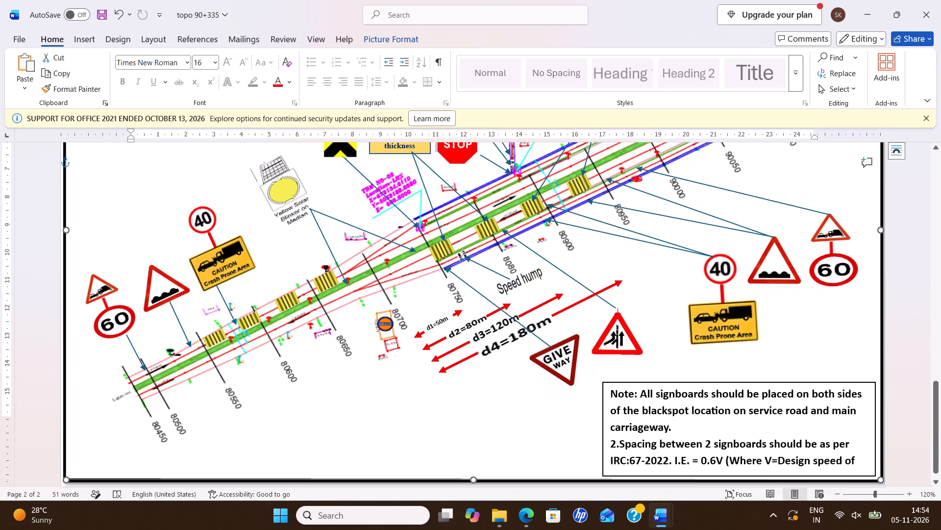
scroll(435, 326, down, 3)
scroll(476, 348, up, 12)
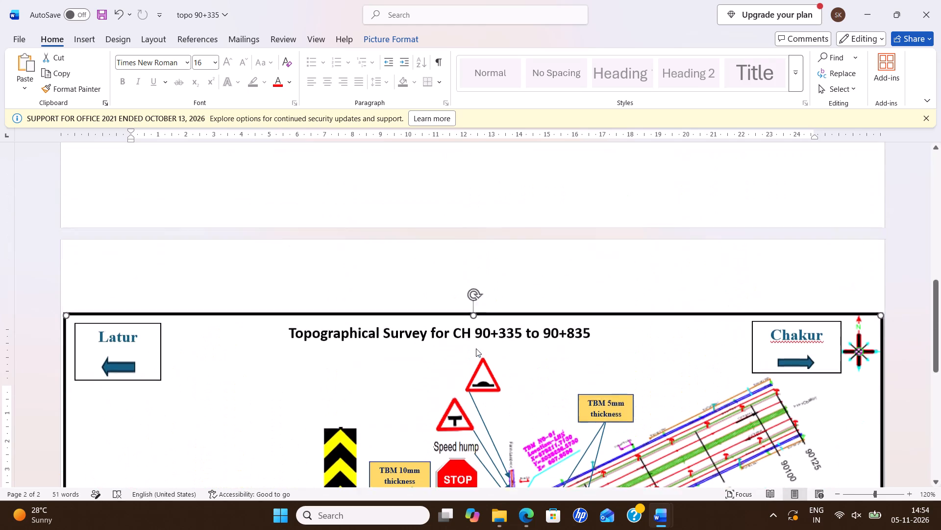
scroll(476, 348, down, 1)
scroll(558, 357, down, 3)
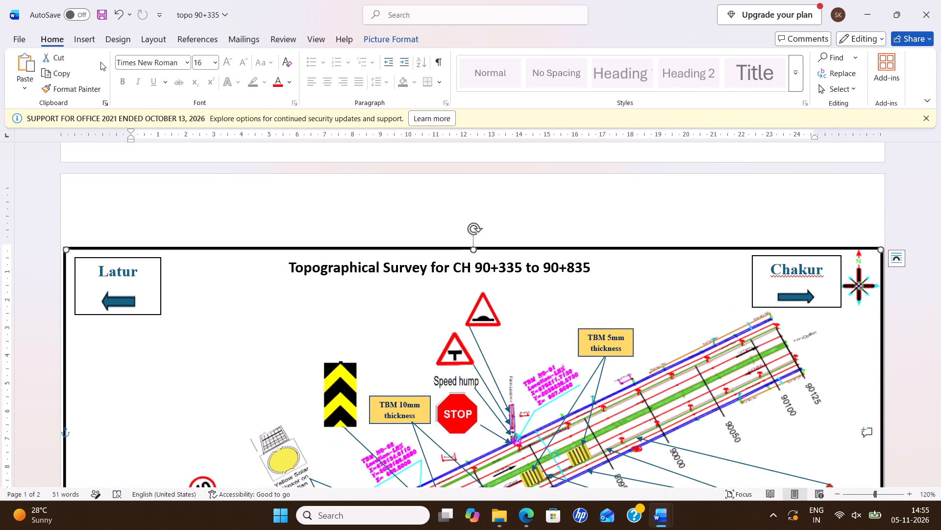
Draw a text box about 2.2 cm tall over the north arrow beside the Chakur box and widen it to cover the symbol.
click(88, 41)
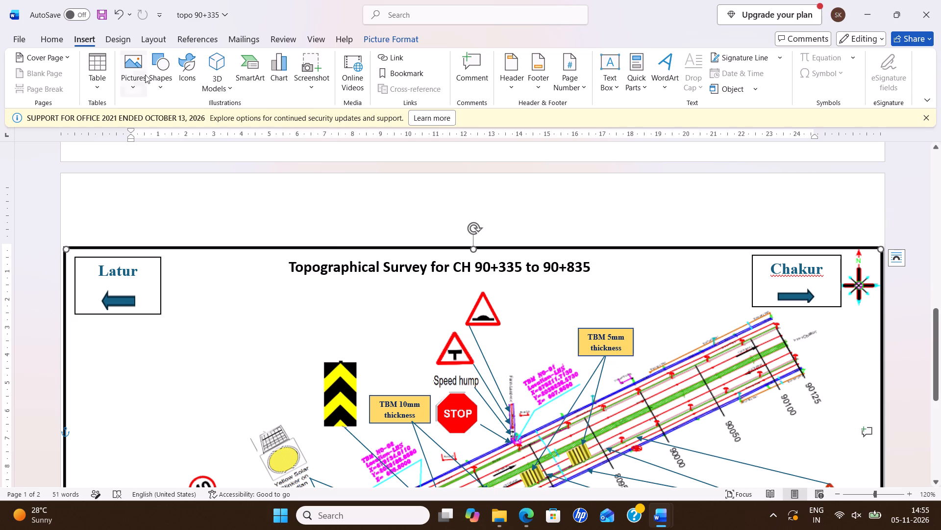
click(167, 79)
click(200, 122)
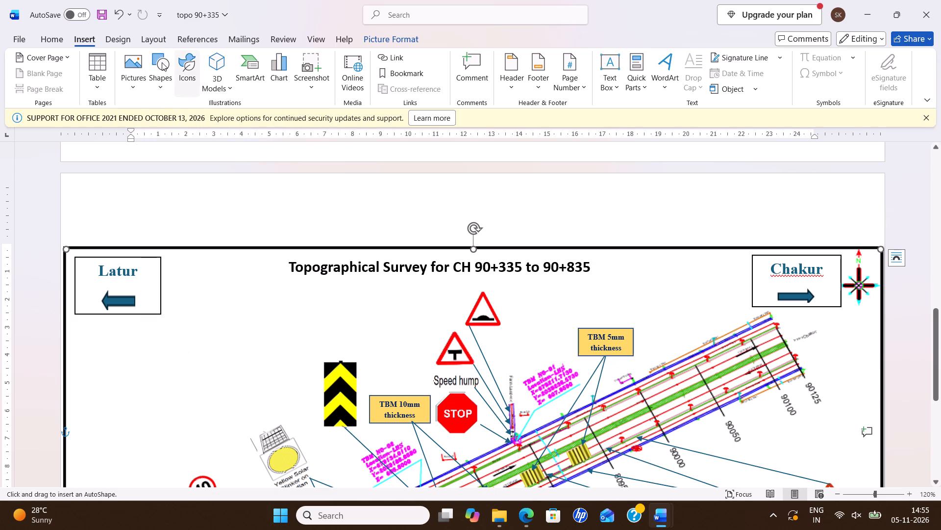
click(164, 88)
click(159, 124)
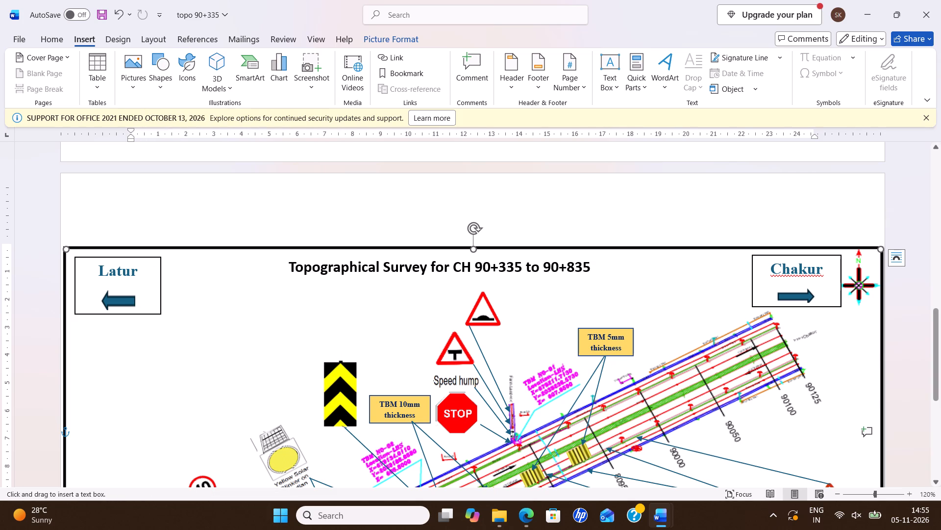
drag(857, 251, 854, 287)
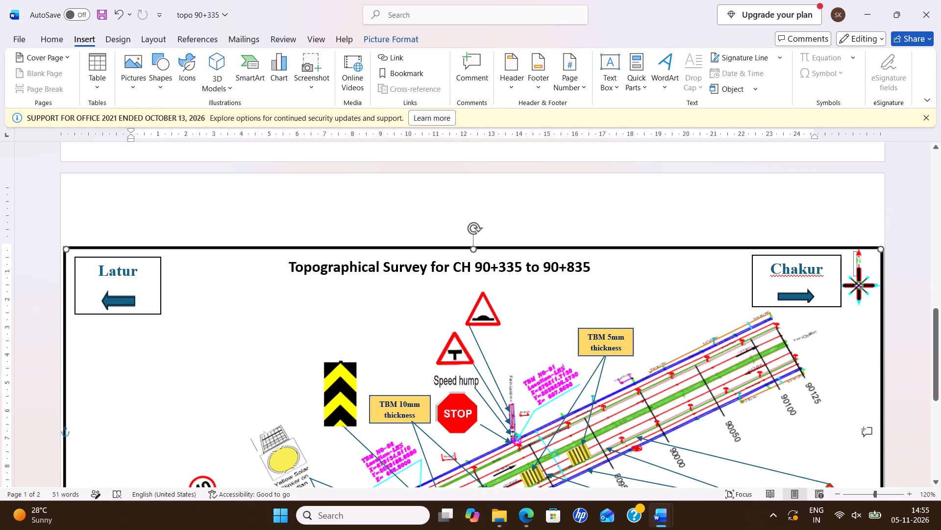
drag(854, 287, 846, 312)
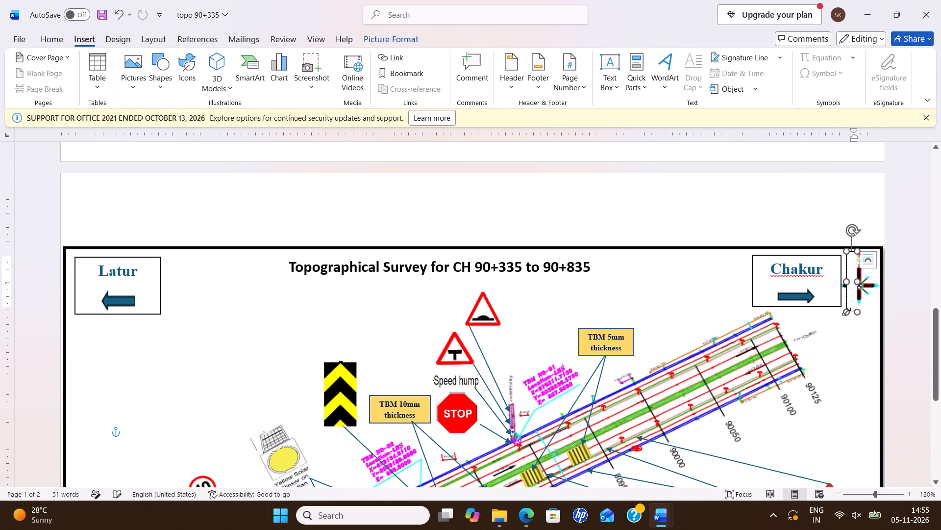
drag(858, 283, 876, 282)
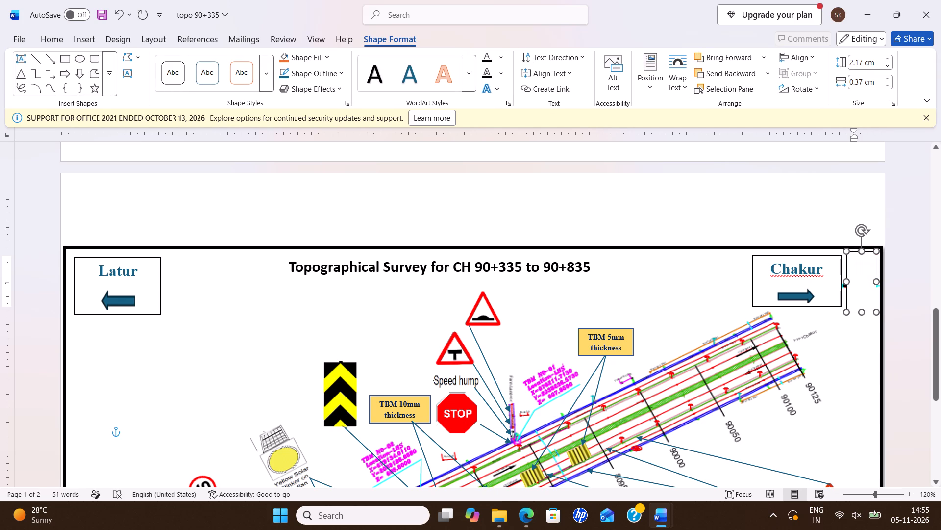
drag(876, 282, 877, 282)
click(857, 328)
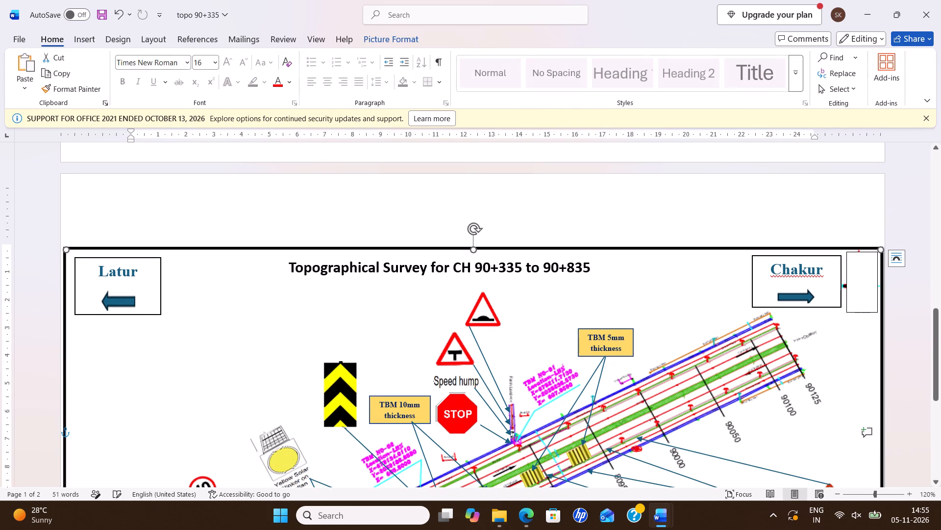
Remove the outline from the blank text box covering the north arrow.
click(846, 297)
right_click(846, 297)
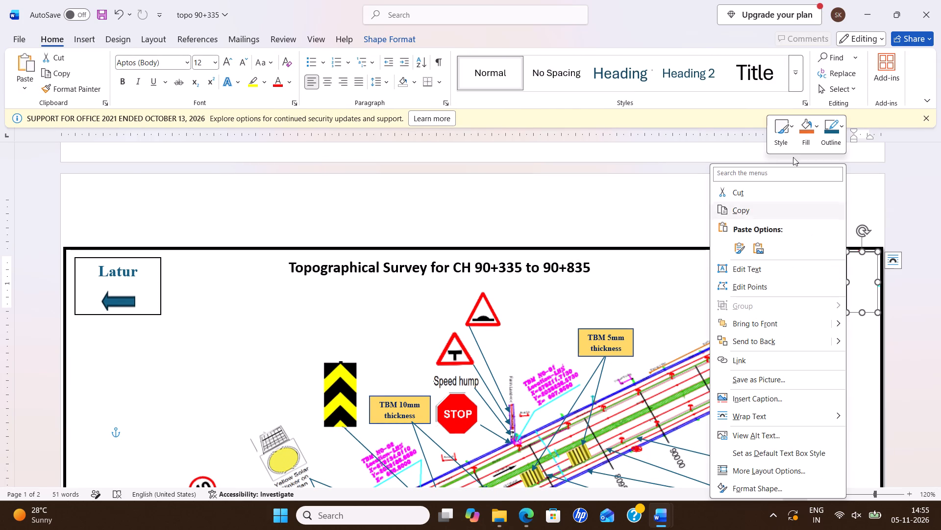
click(839, 134)
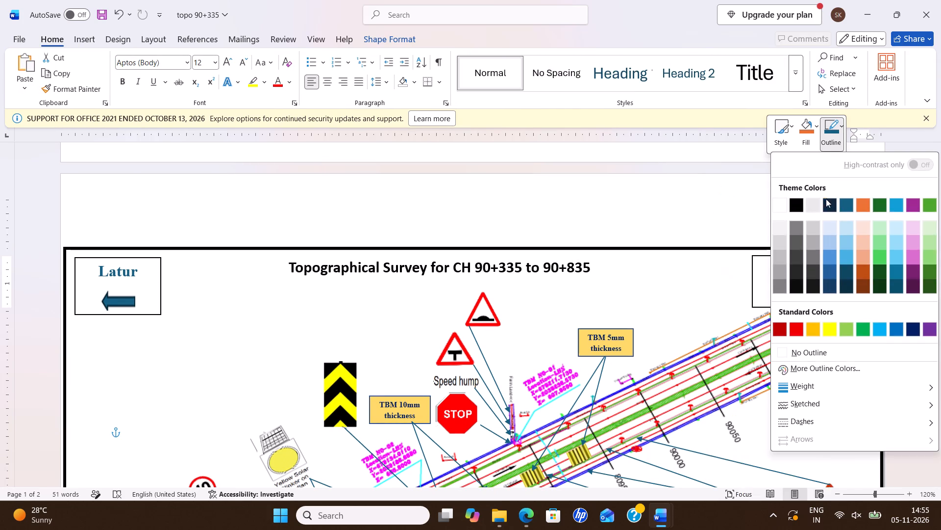
click(826, 350)
click(859, 336)
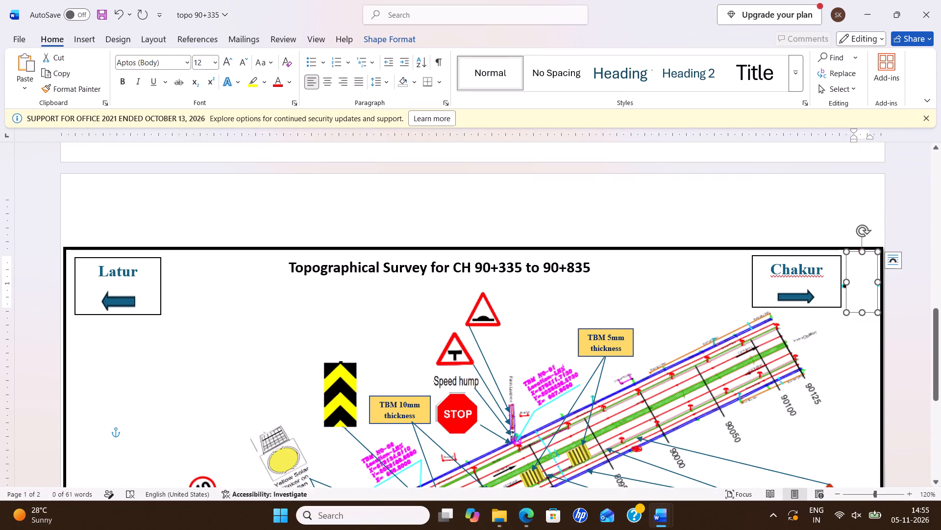
click(835, 347)
click(708, 311)
click(688, 291)
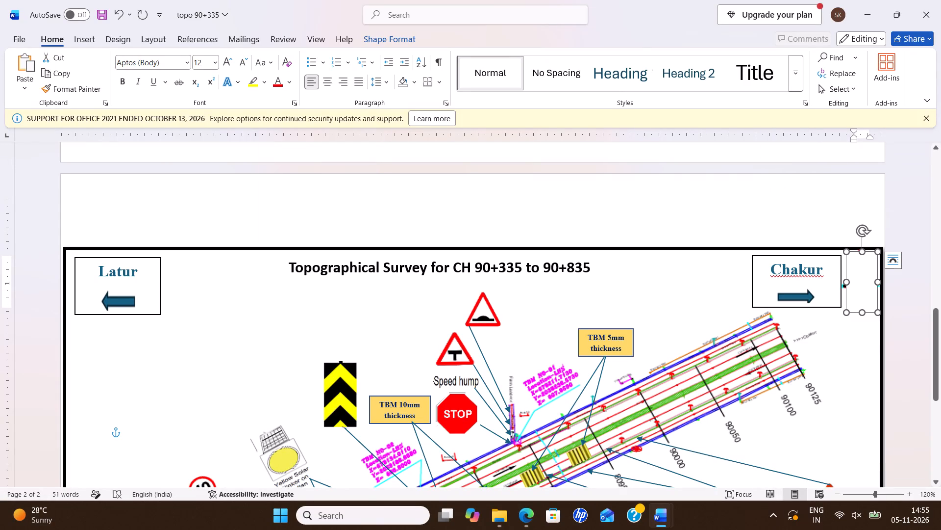
click(854, 330)
Lower the blank text box's top edge to just inside the drawing's border and extend its outer side slightly.
scroll(491, 330, down, 2)
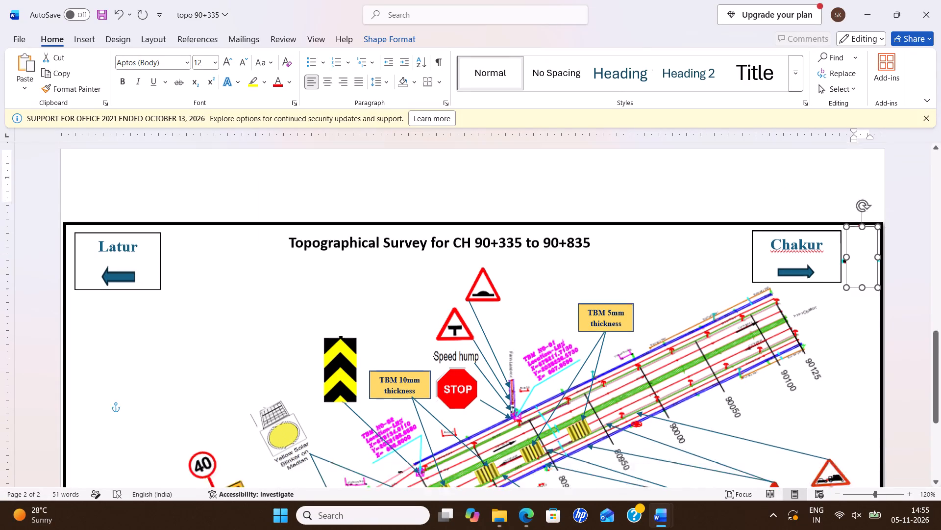
scroll(491, 330, down, 11)
click(472, 359)
scroll(531, 400, up, 3)
scroll(532, 400, down, 1)
scroll(533, 400, up, 4)
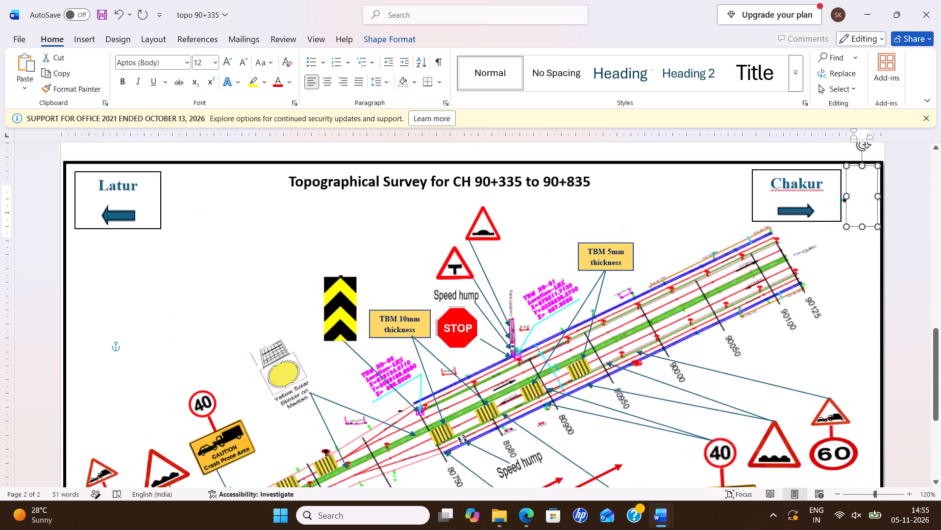
scroll(673, 323, up, 7)
click(862, 427)
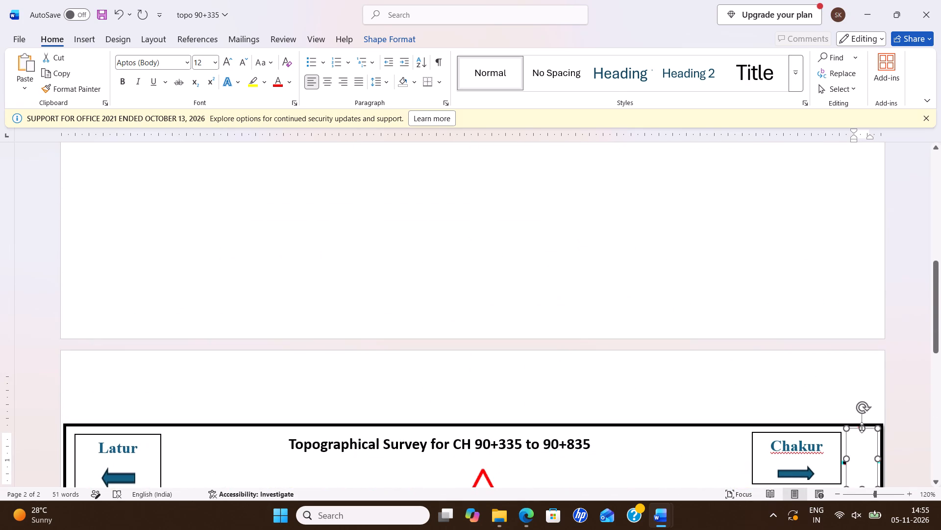
drag(862, 427, 862, 432)
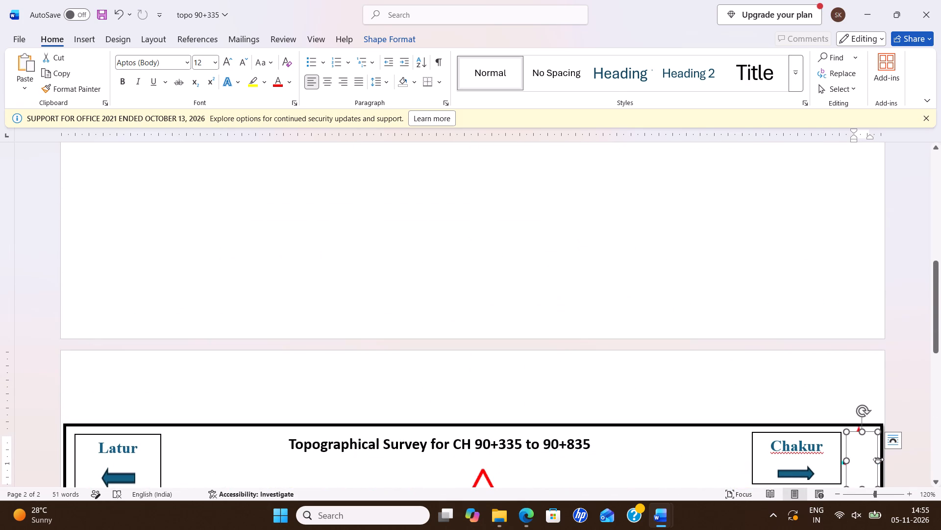
click(878, 459)
click(847, 470)
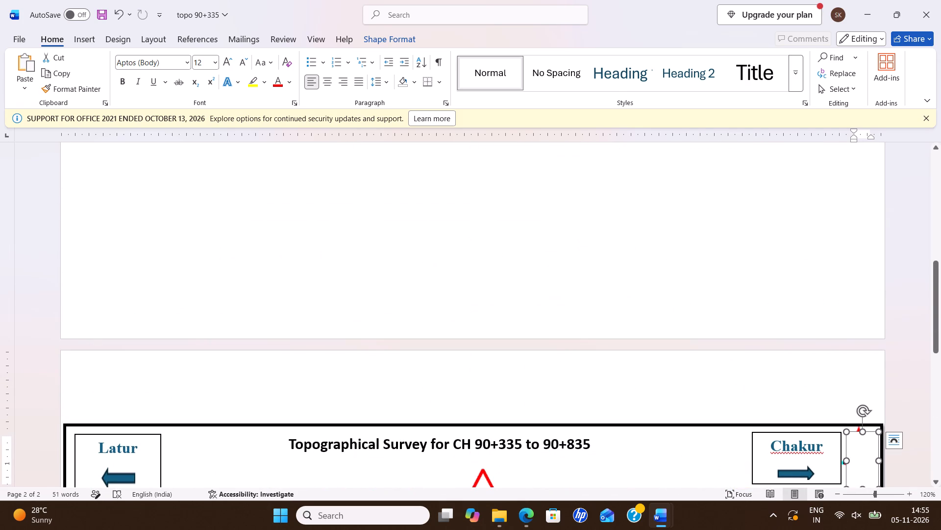
Reapply No Outline to the blank text box beside the Chakur box.
right_click(847, 470)
click(834, 115)
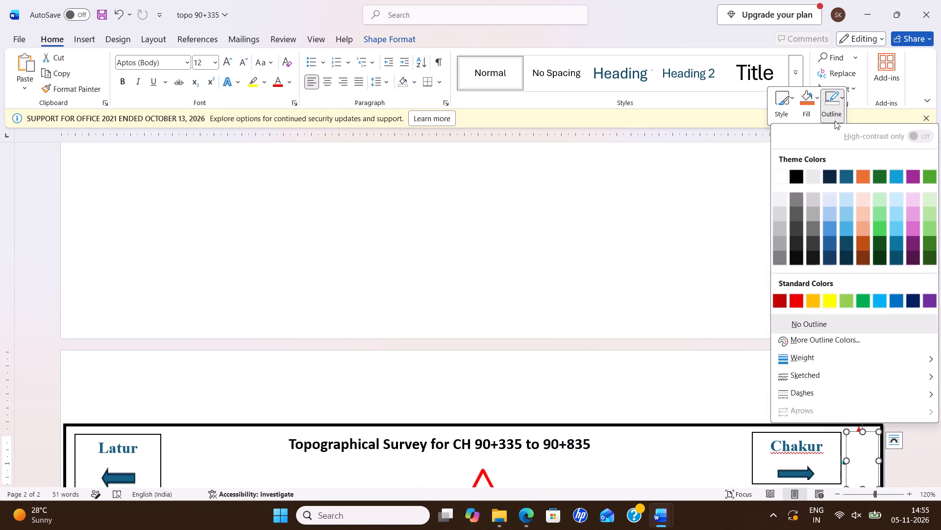
click(797, 326)
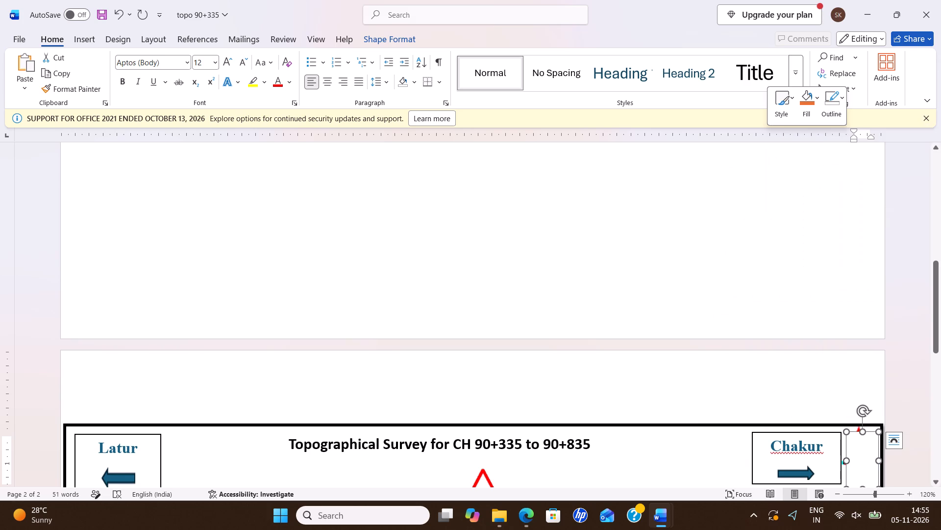
click(742, 432)
scroll(621, 450, down, 3)
scroll(669, 354, down, 3)
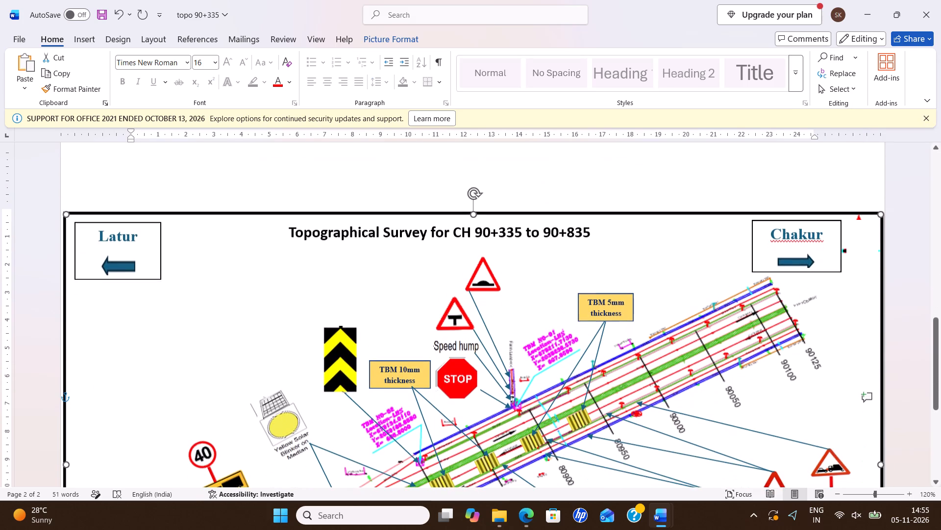
Move the Chakur direction box slightly toward the drawing's outer border, into the masked space beside it.
drag(813, 271, 837, 270)
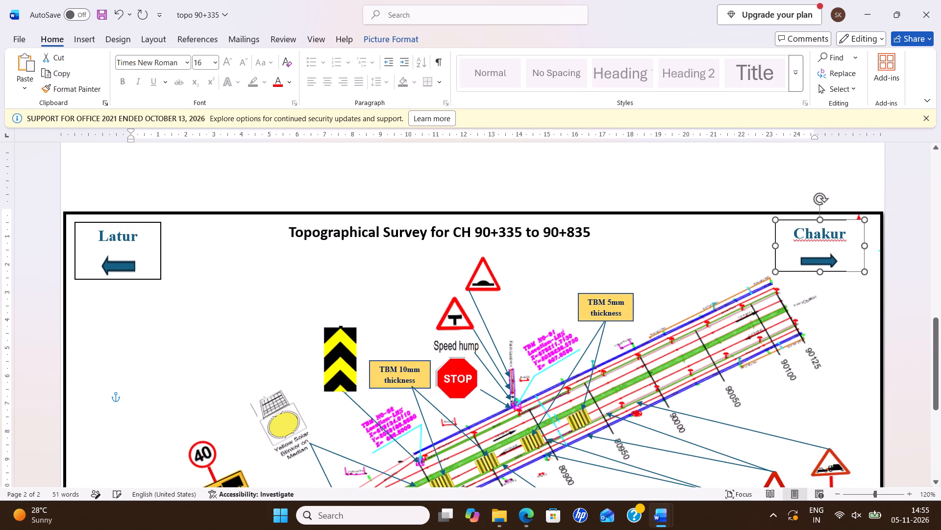
drag(837, 270, 828, 270)
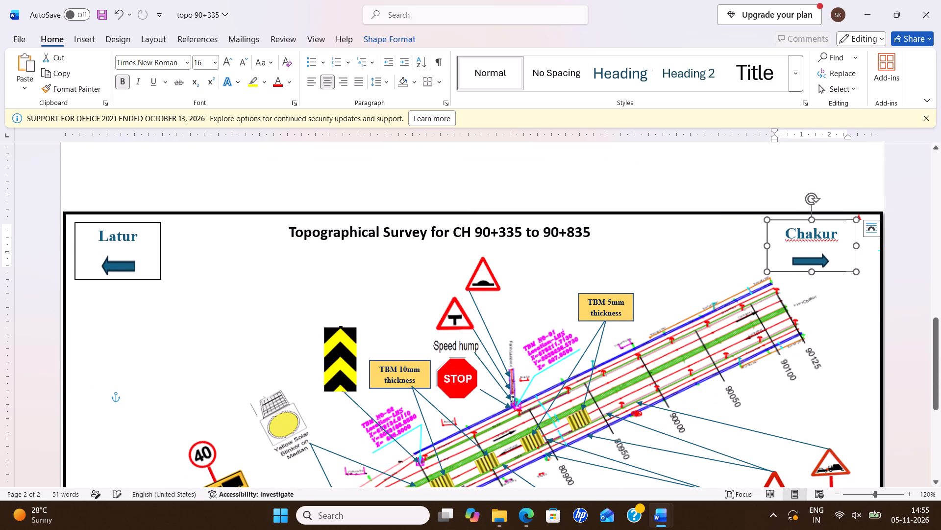
Ignore all spelling flags for the word Chakur in the direction box.
right_click(803, 234)
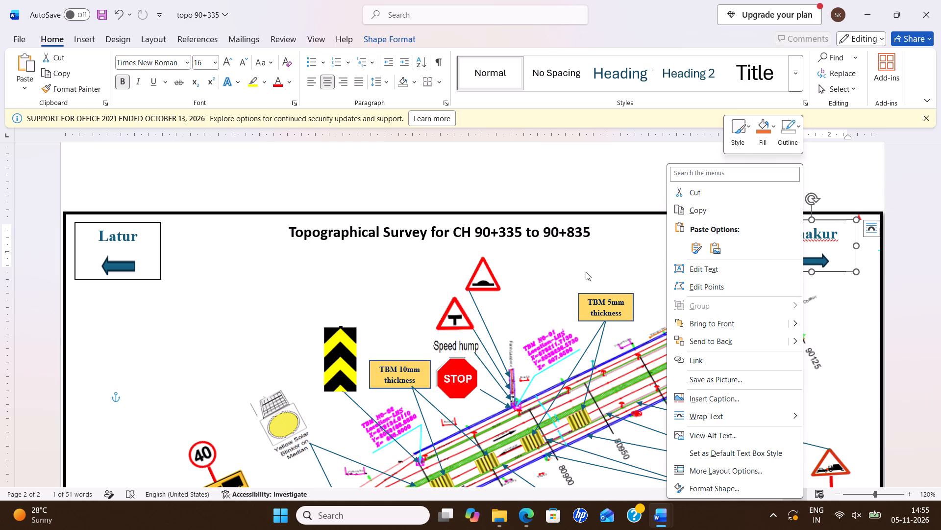
click(644, 259)
right_click(804, 231)
double_click(809, 236)
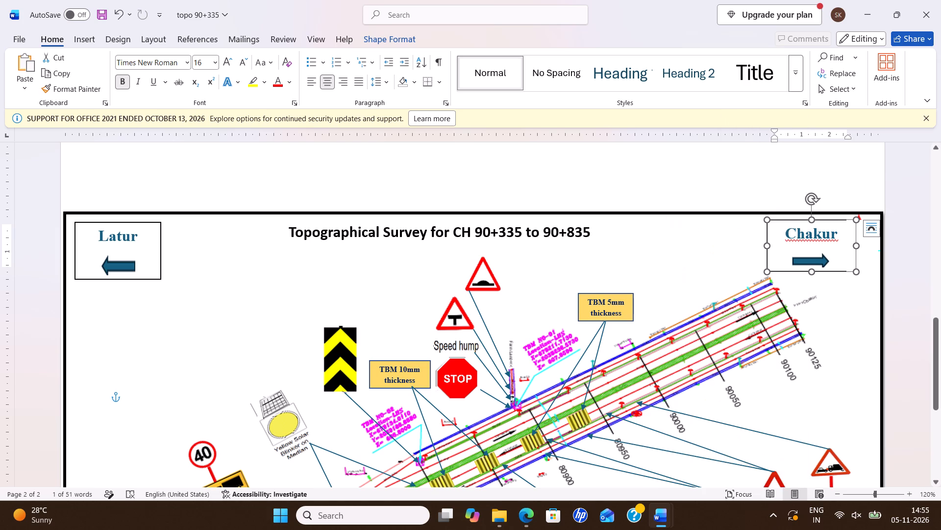
click(801, 234)
right_click(797, 235)
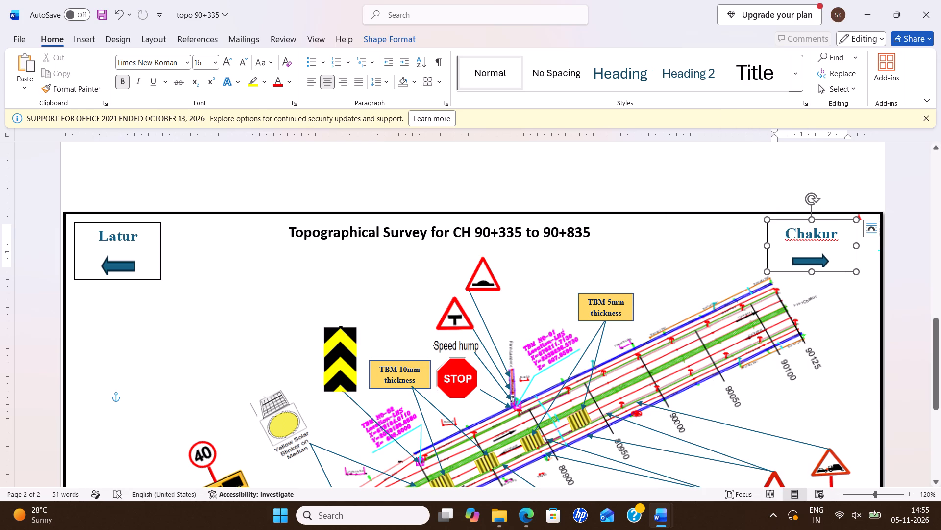
right_click(796, 236)
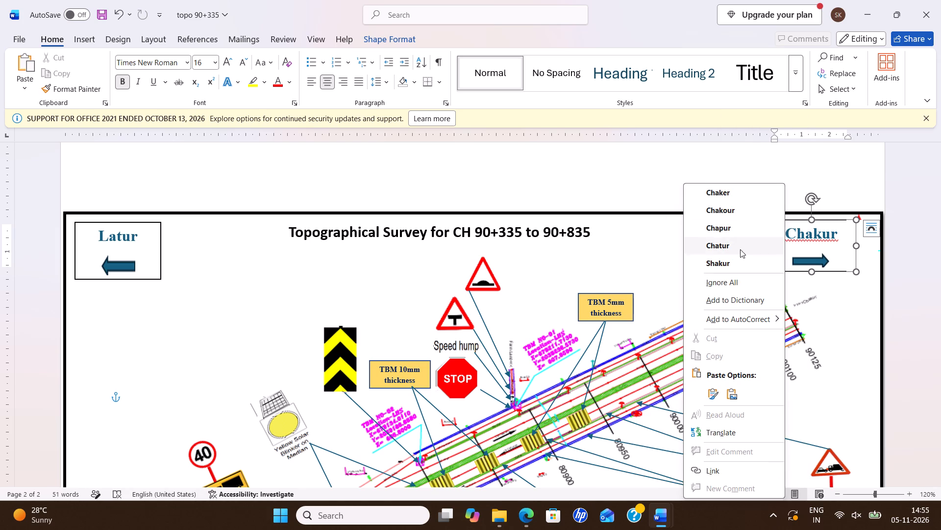
click(741, 284)
click(718, 265)
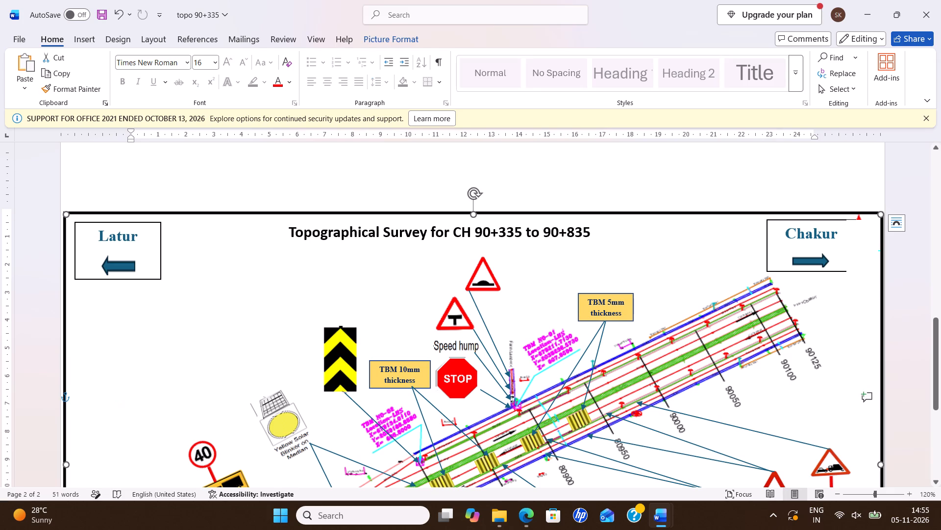
Save the topo 90+335 document and close it.
key(ctrl+s)
key(ctrl+s)
key(ctrl+s)
scroll(571, 305, down, 7)
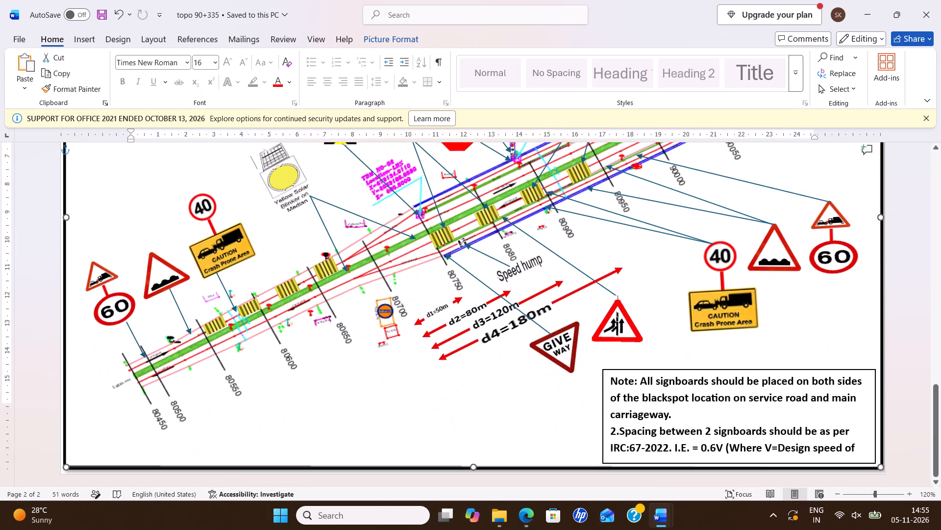
key(ctrl+s)
key(ctrl+s)
key(ctrl+s)
key(ctrl+s)
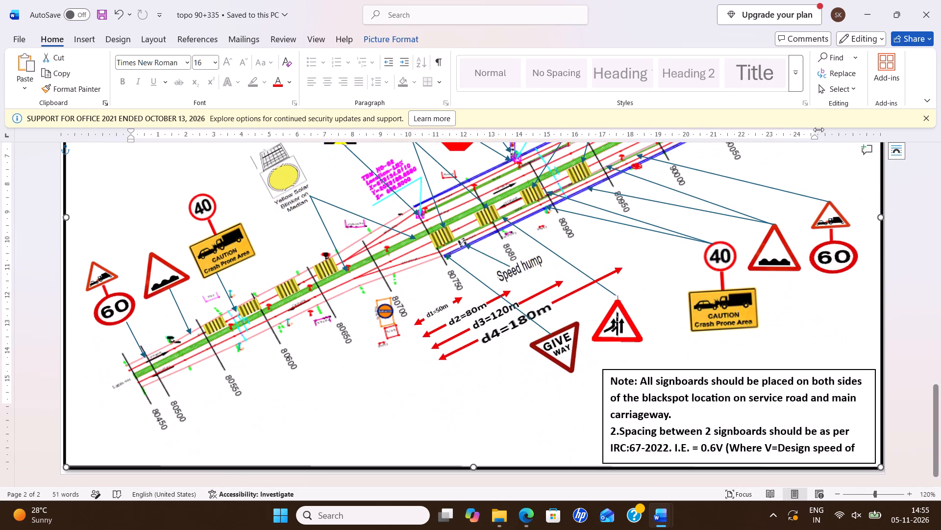
click(940, 7)
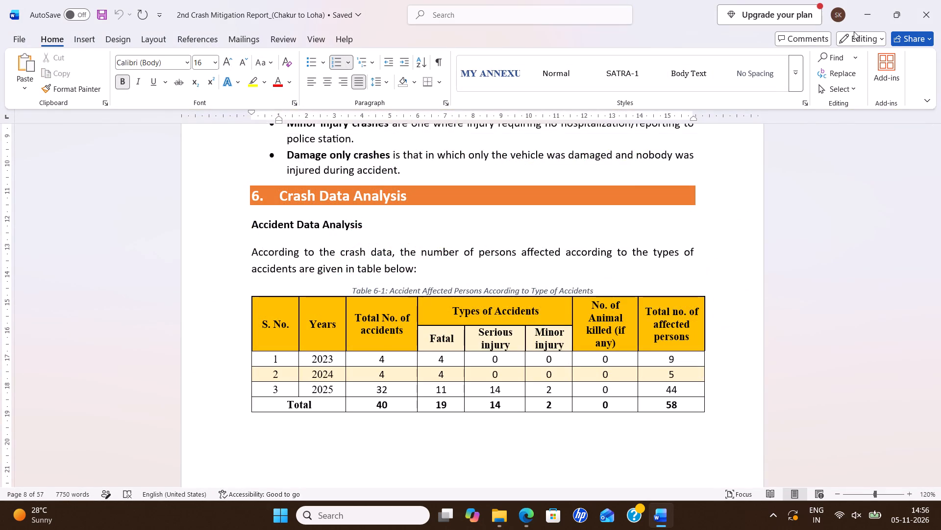
Minimize the 2nd Crash Mitigation Report and close the picture Gallery window.
click(869, 6)
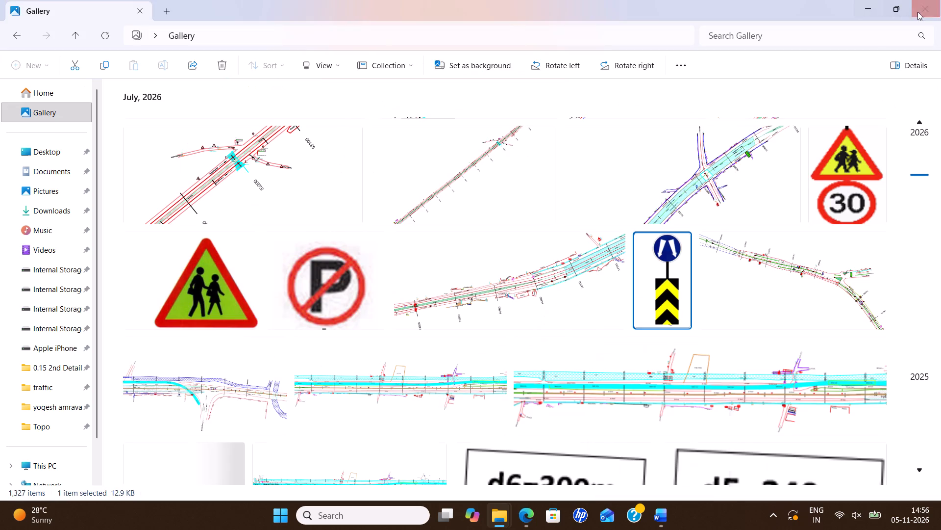
click(929, 5)
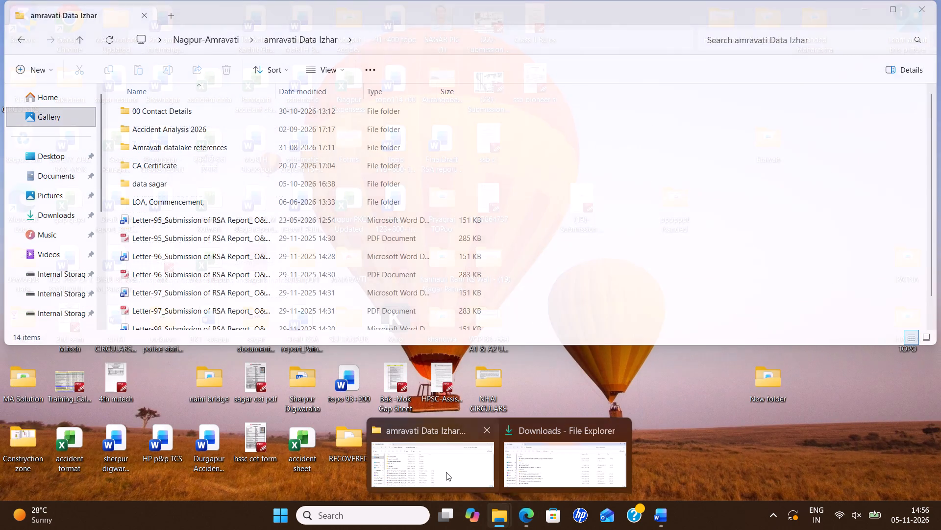
Open the Topo folder inside Downloads in File Explorer.
click(446, 472)
click(502, 511)
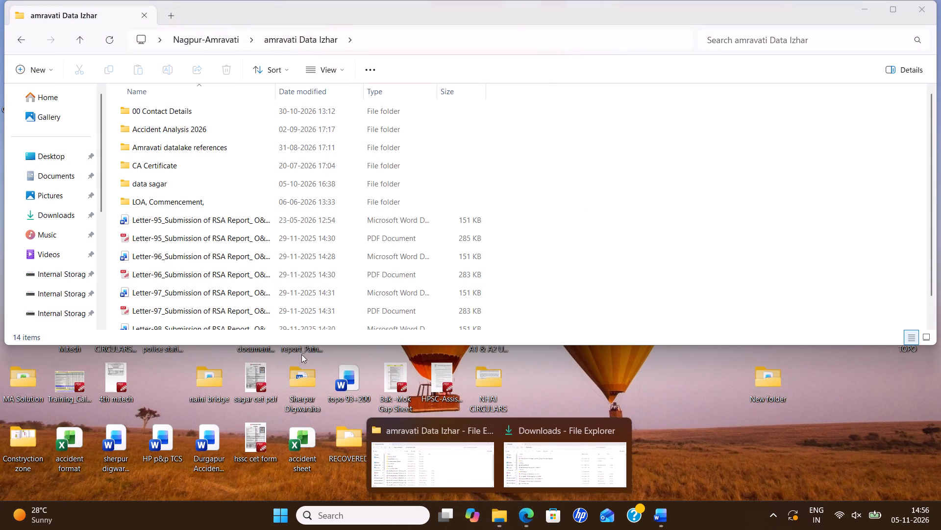
click(48, 219)
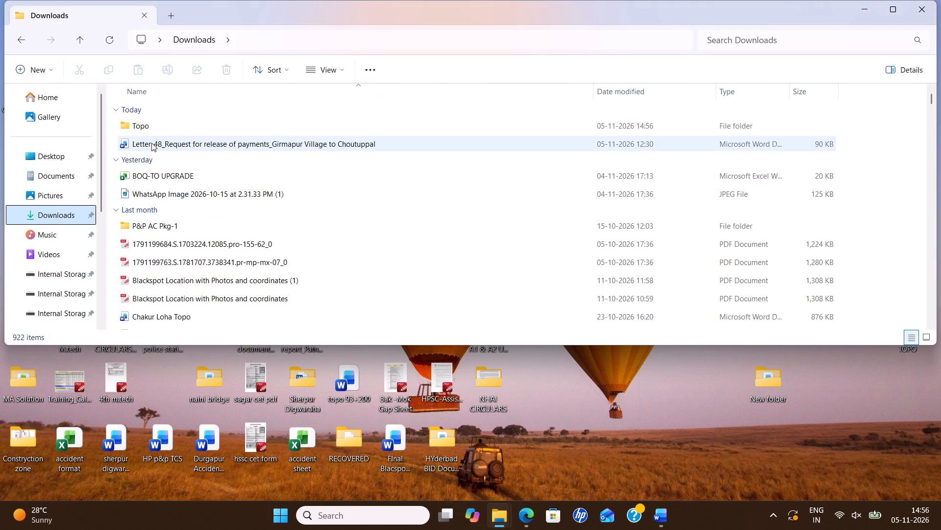
double_click(171, 120)
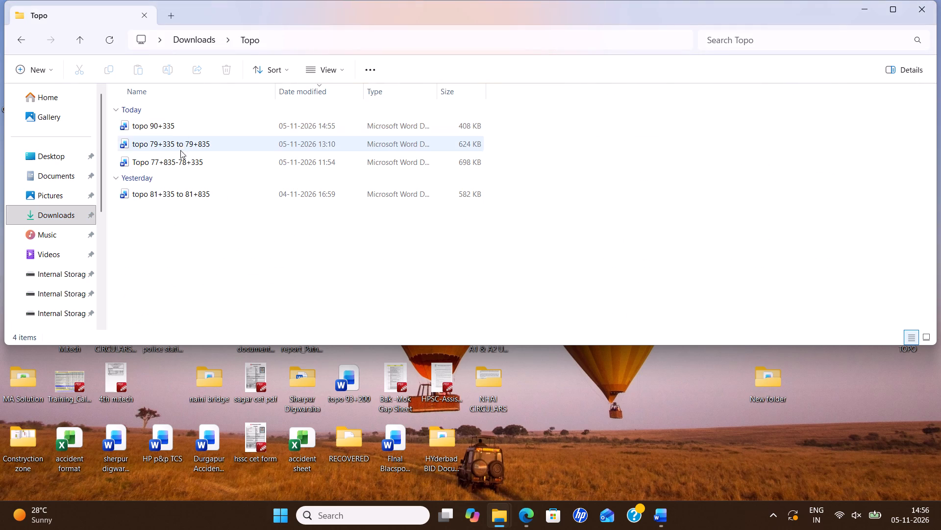
Open the topo 81+335 to 81+835 document from the Topo folder and look over its survey drawing down to the notes.
double_click(168, 196)
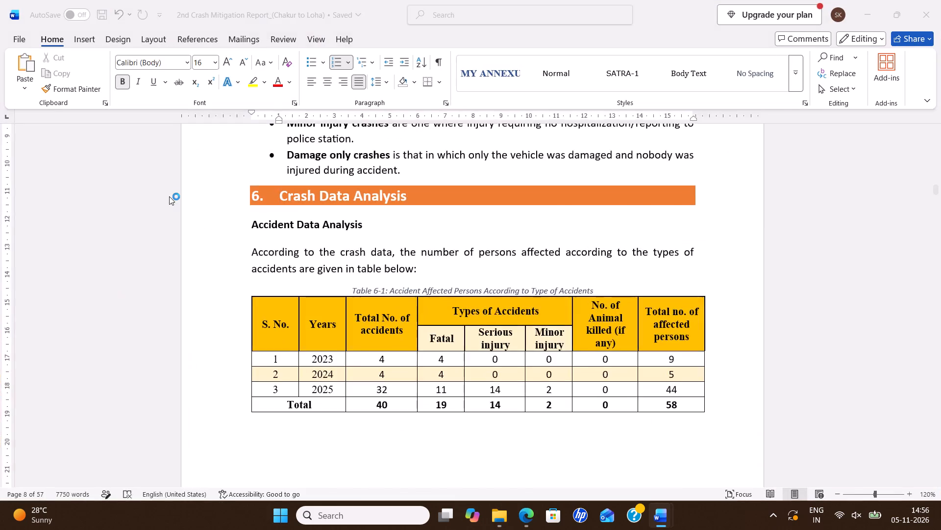
scroll(539, 313, down, 3)
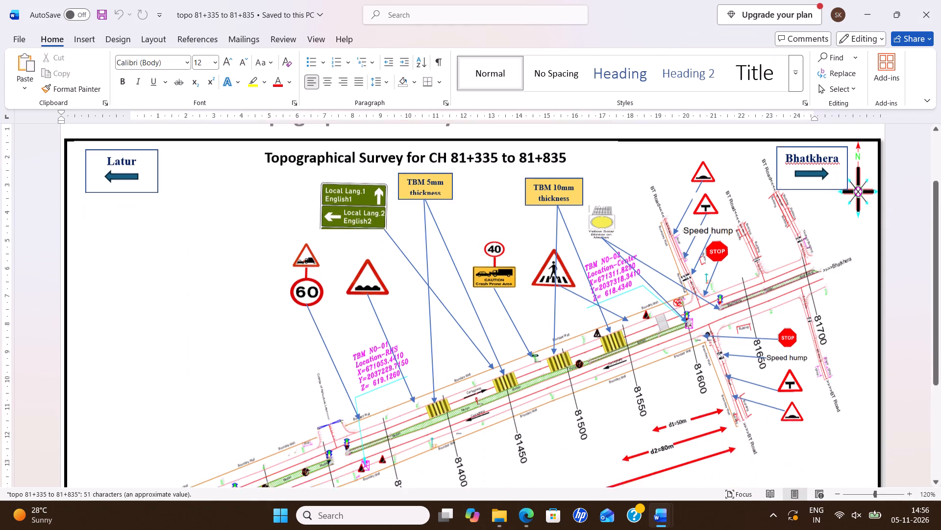
scroll(539, 315, down, 3)
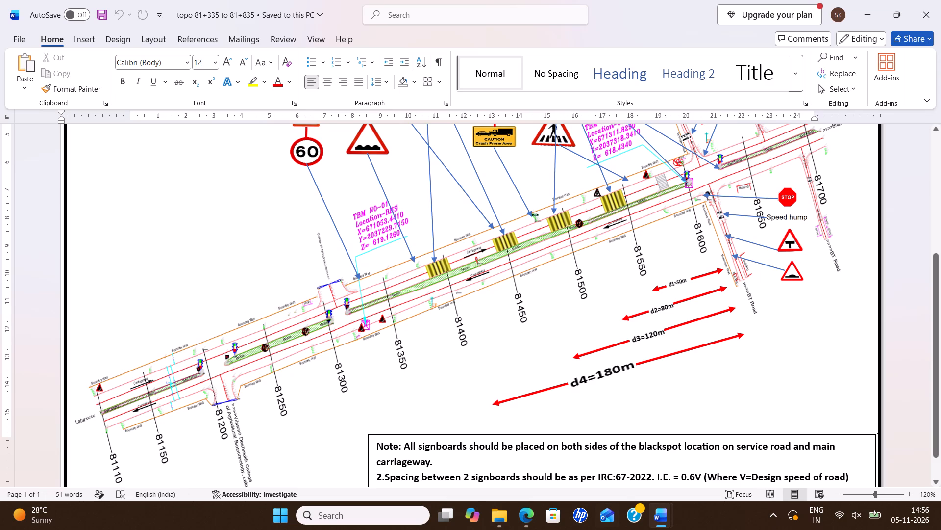
scroll(356, 236, up, 3)
scroll(351, 236, down, 2)
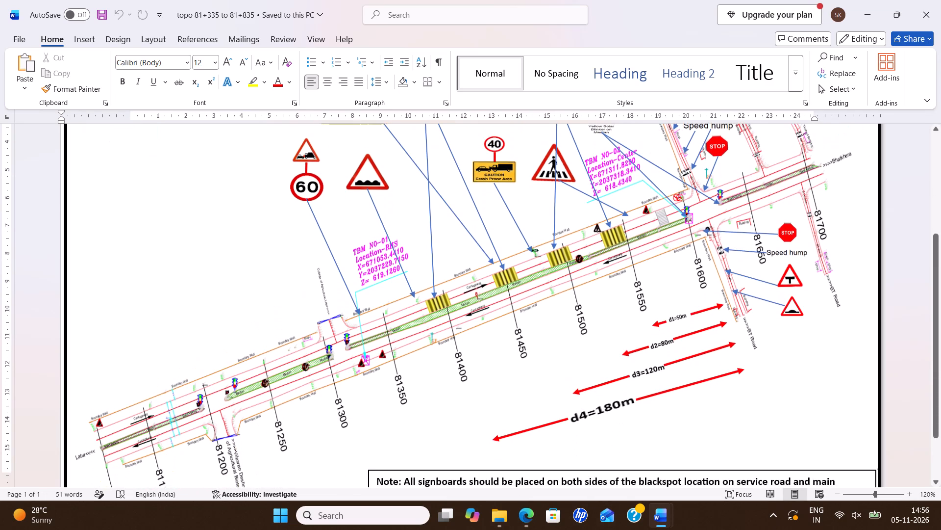
ctrl+scroll(356, 258, down, 2)
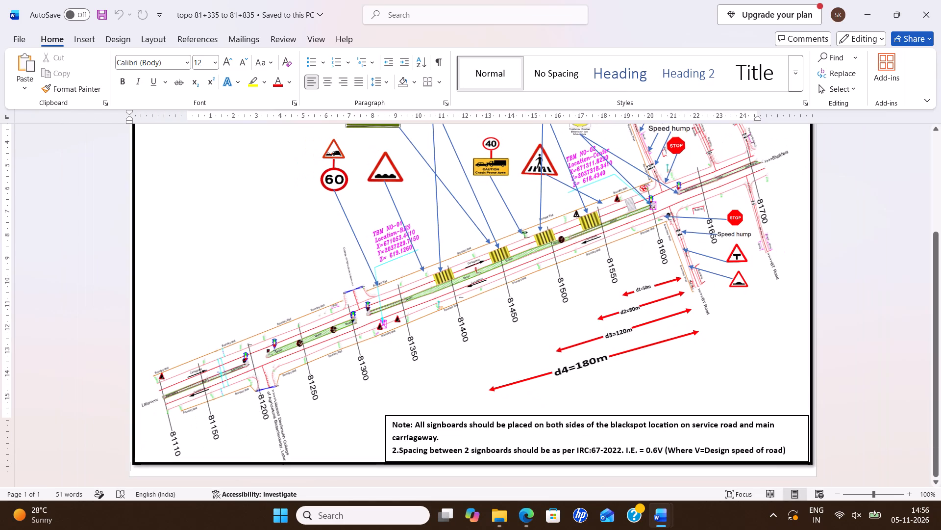
scroll(574, 316, up, 5)
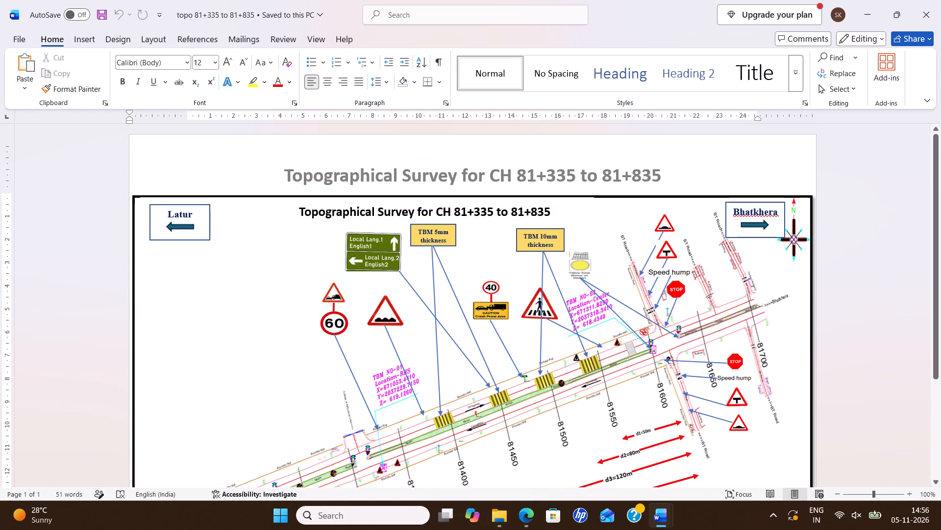
Ignore all spelling flags for the word Bhatkhera in the direction box.
click(756, 213)
right_click(756, 213)
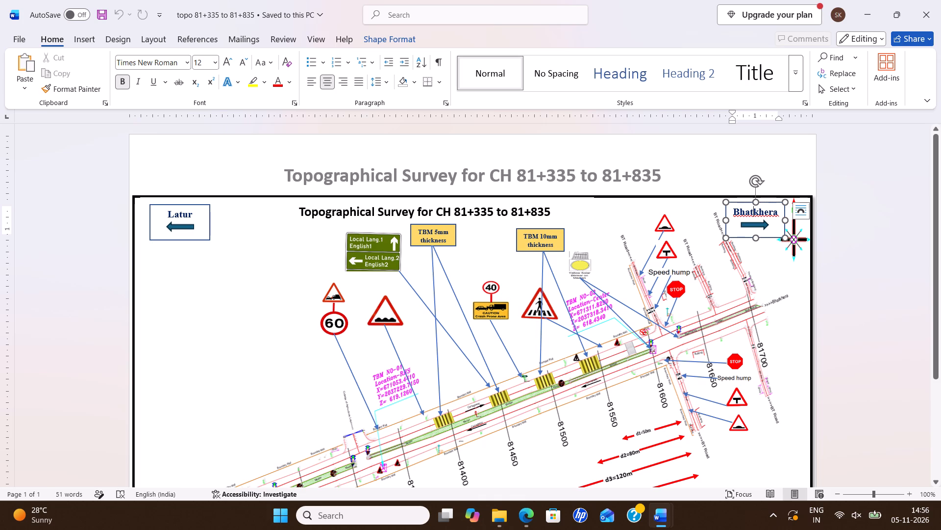
right_click(754, 216)
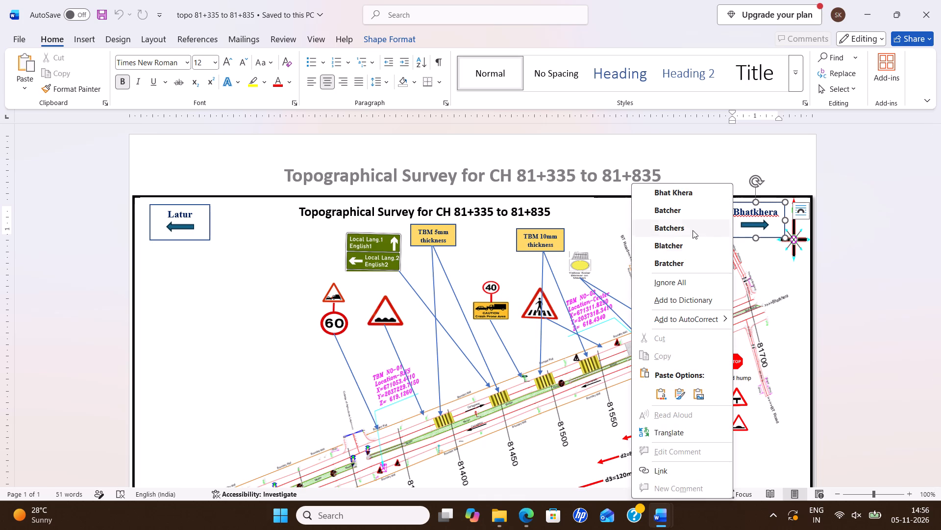
click(684, 282)
click(787, 247)
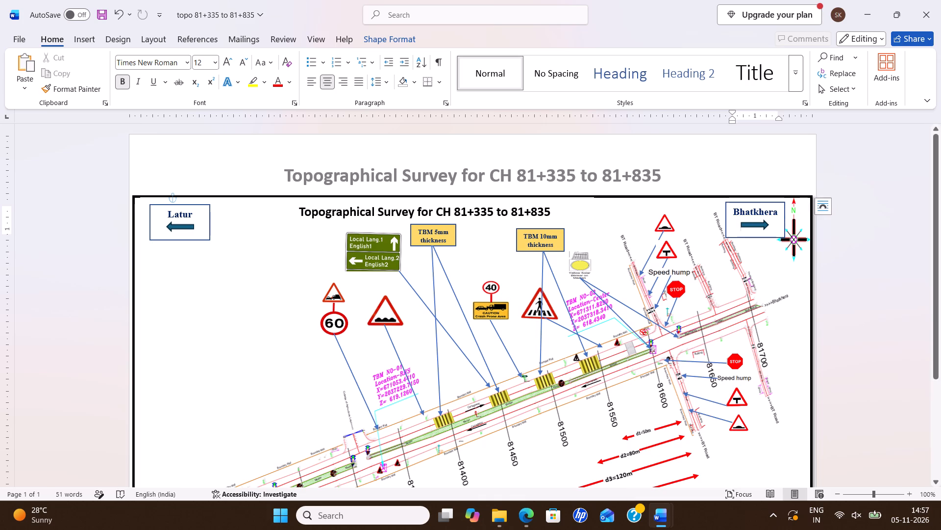
Shift the Bhatkhera direction box aside and cover the north arrow with a blank text box about 3.05 cm high and 1.21 cm wide.
drag(758, 237, 724, 237)
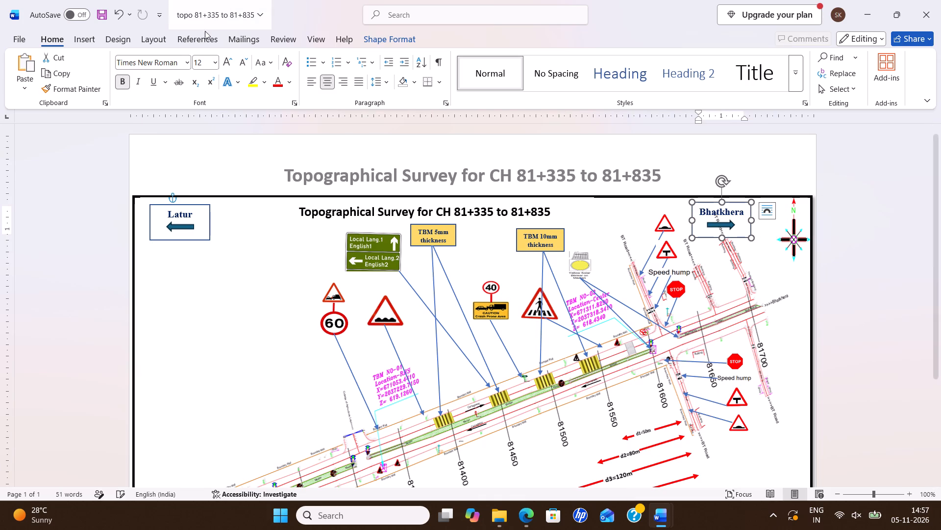
click(83, 37)
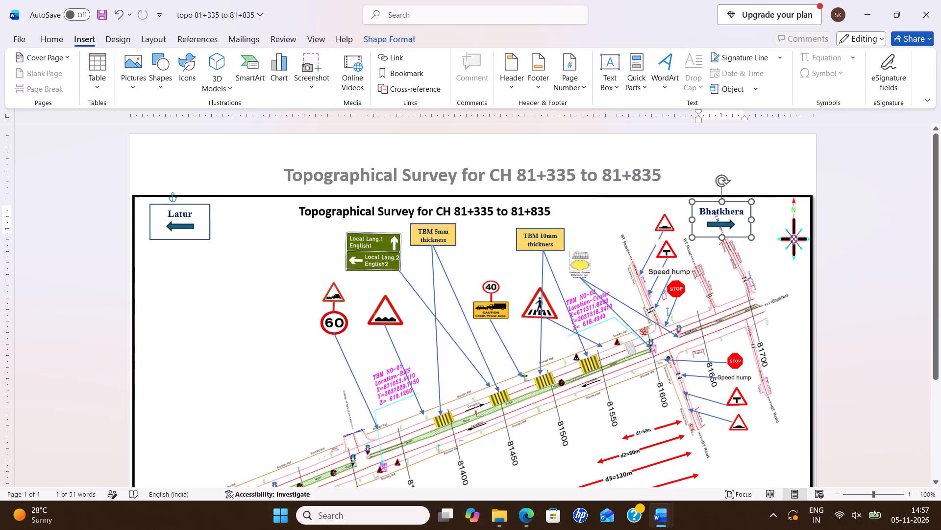
click(143, 86)
click(156, 84)
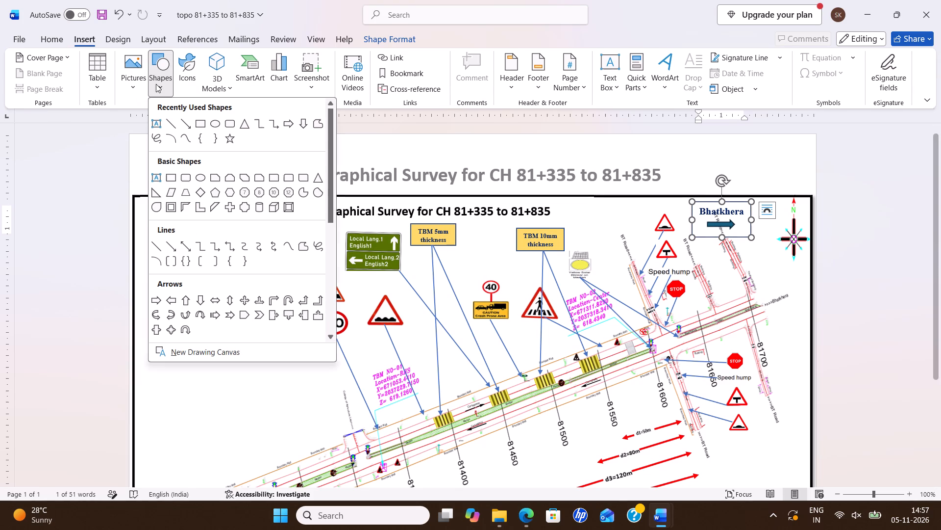
click(161, 119)
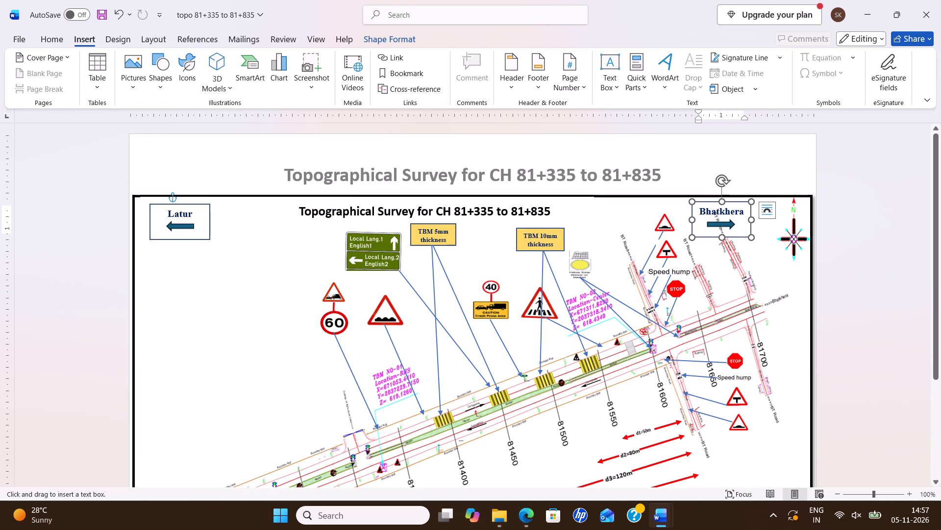
drag(786, 200, 787, 267)
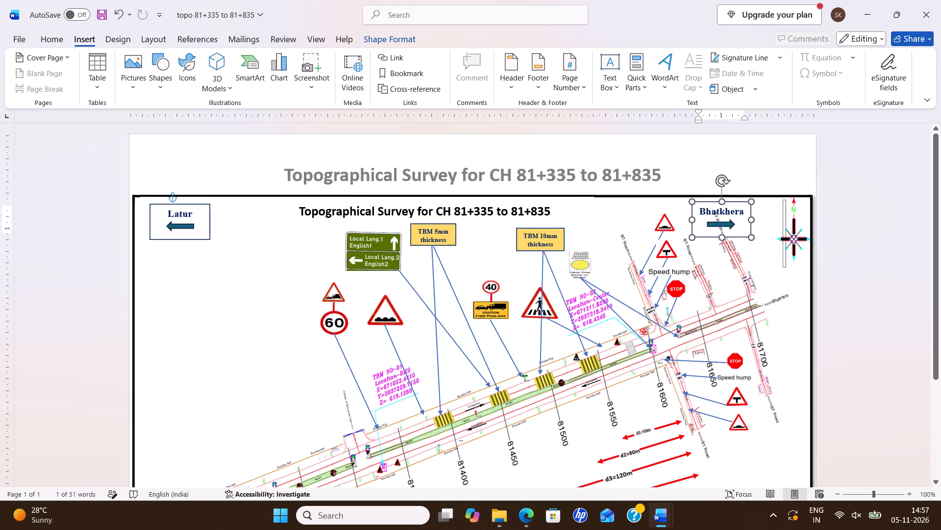
drag(787, 267, 810, 270)
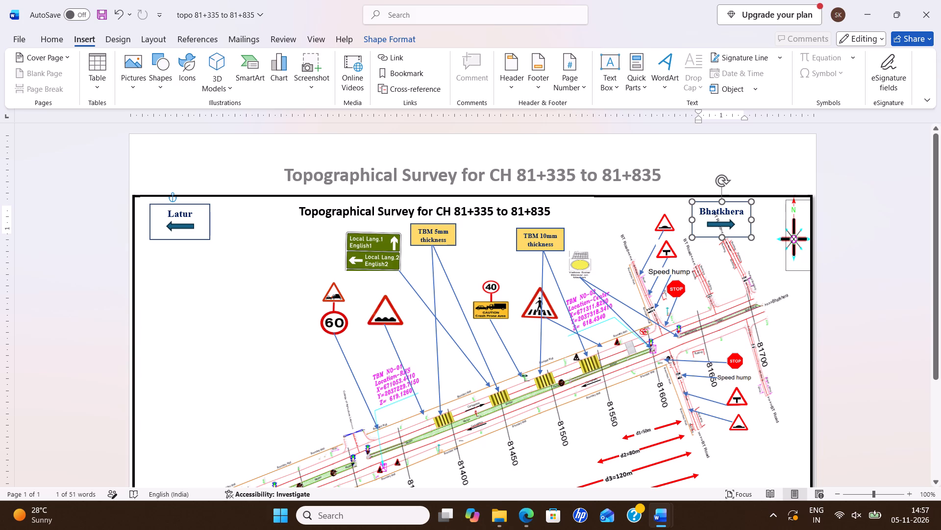
drag(810, 270, 807, 270)
drag(785, 234, 779, 234)
click(787, 291)
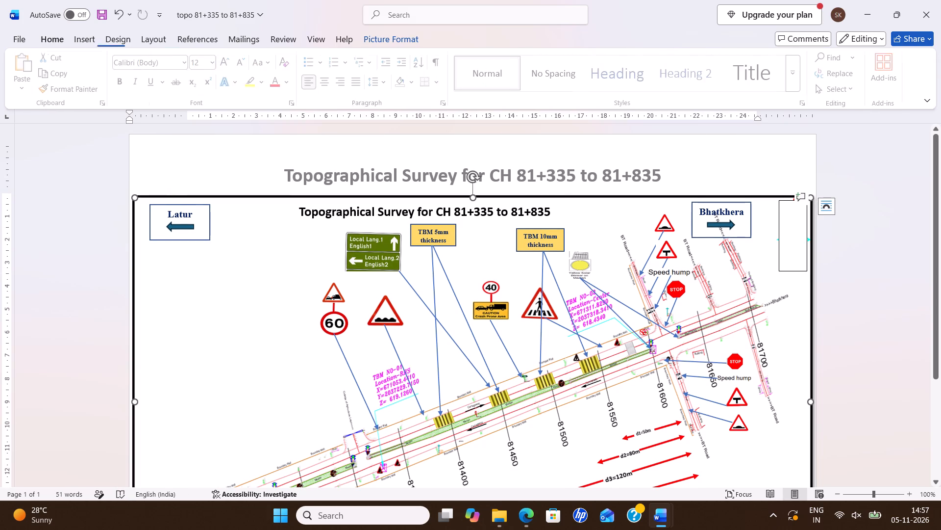
Remove the outline of the blank text box covering the north arrow.
click(784, 271)
right_click(784, 270)
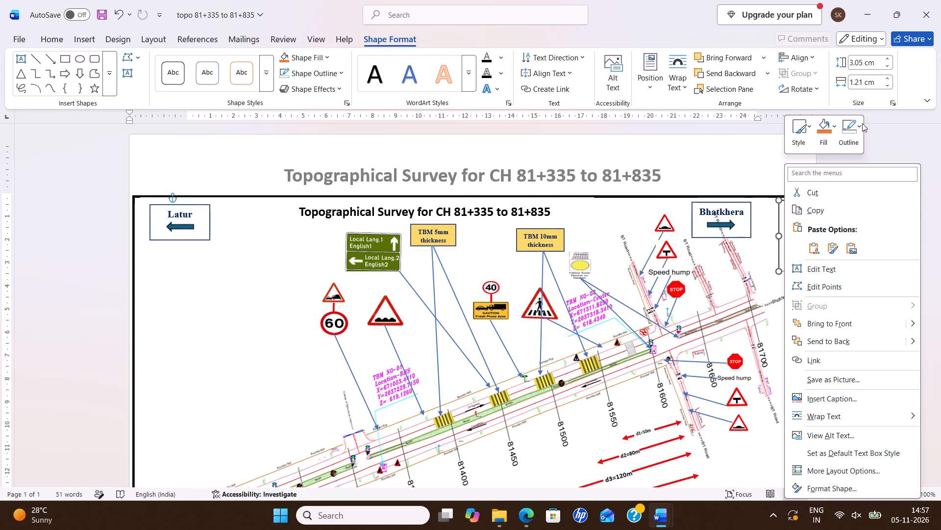
click(844, 136)
click(812, 352)
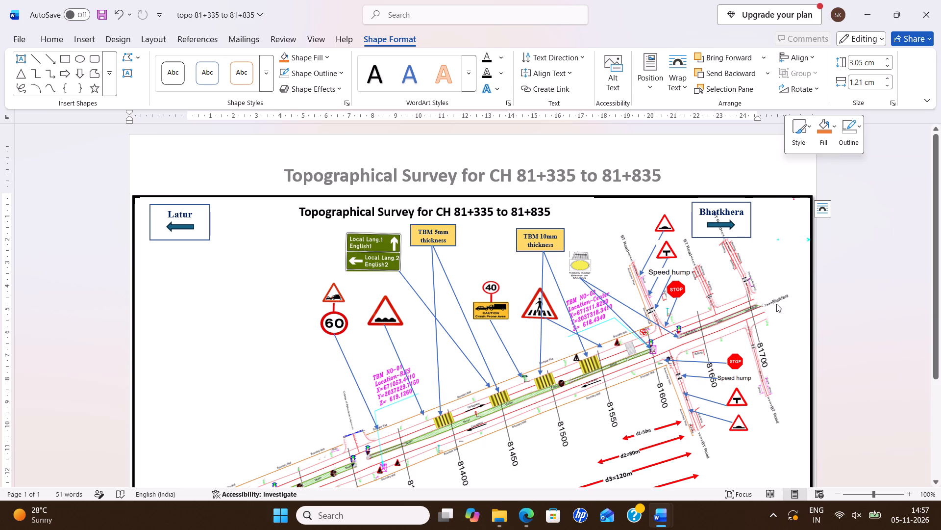
Move the Bhatkhera direction box back toward the drawing's upper-right corner, over the blank text box, and bring it to the front.
drag(750, 229, 791, 230)
drag(738, 235, 789, 237)
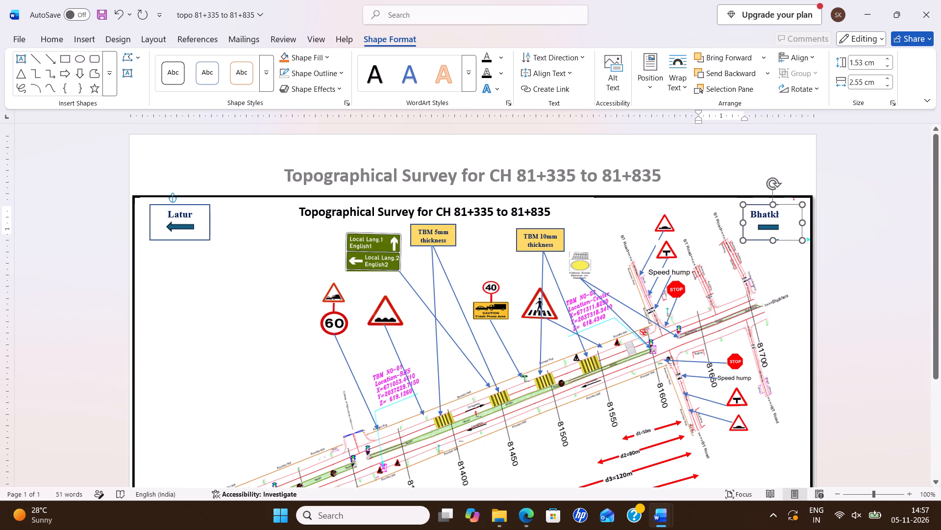
drag(789, 237, 784, 233)
right_click(786, 233)
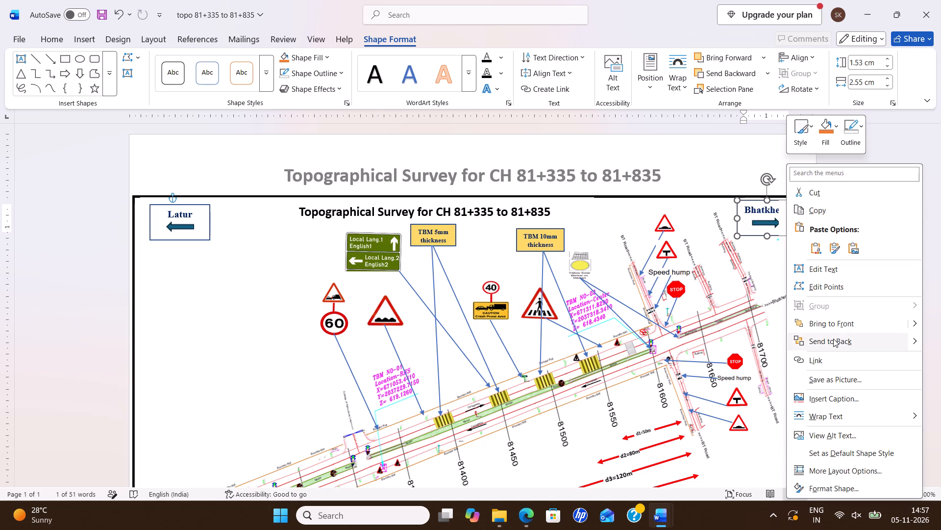
click(830, 326)
click(770, 262)
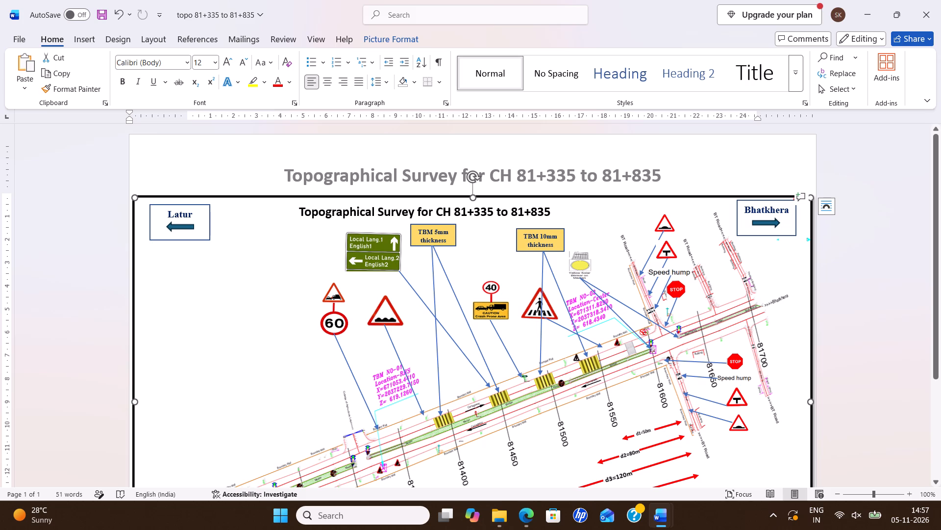
Look over the 81+335 to 81+835 drawing from its direction boxes down to the chainage labels and signboard notes.
scroll(510, 308, down, 2)
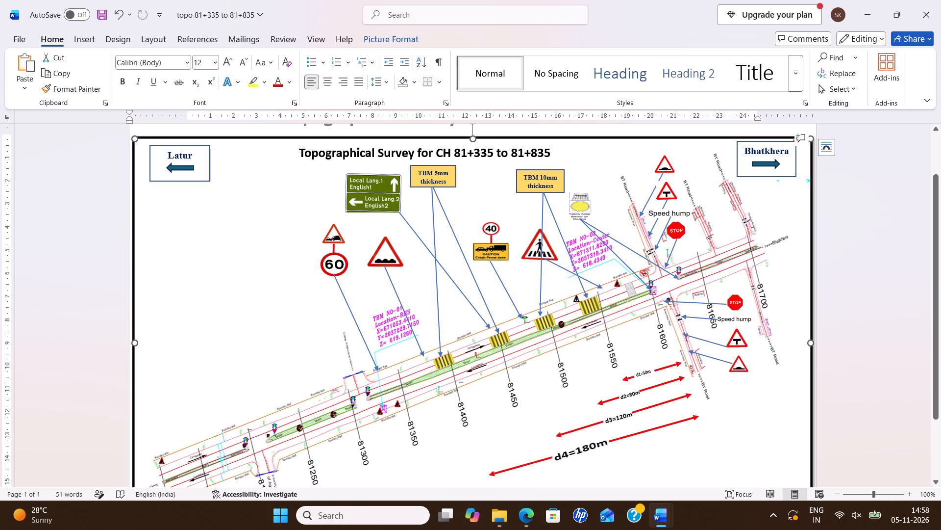
ctrl+scroll(302, 424, up, 8)
scroll(362, 375, down, 5)
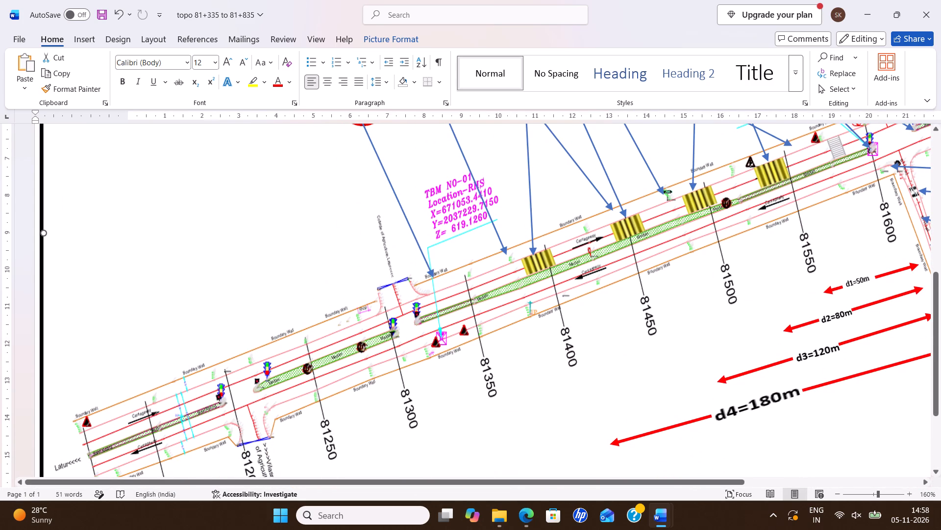
ctrl+scroll(463, 342, down, 5)
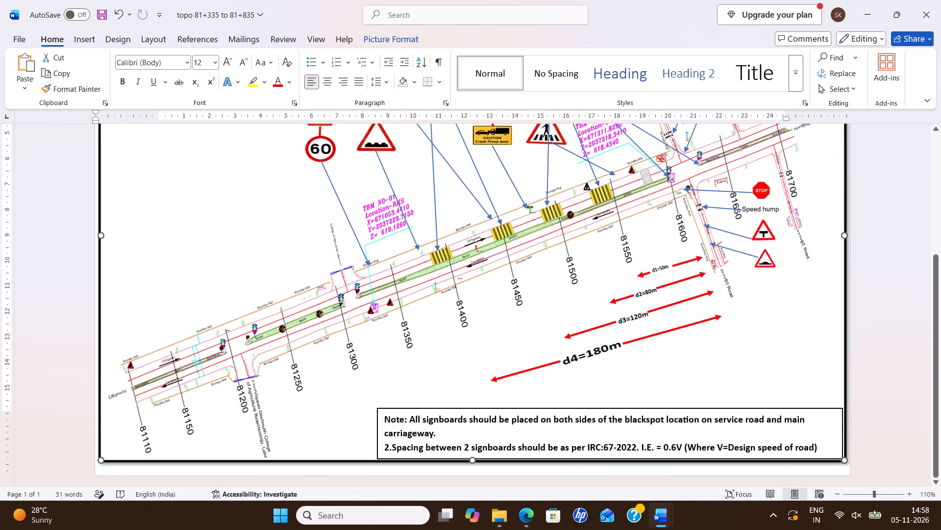
ctrl+scroll(502, 316, down, 1)
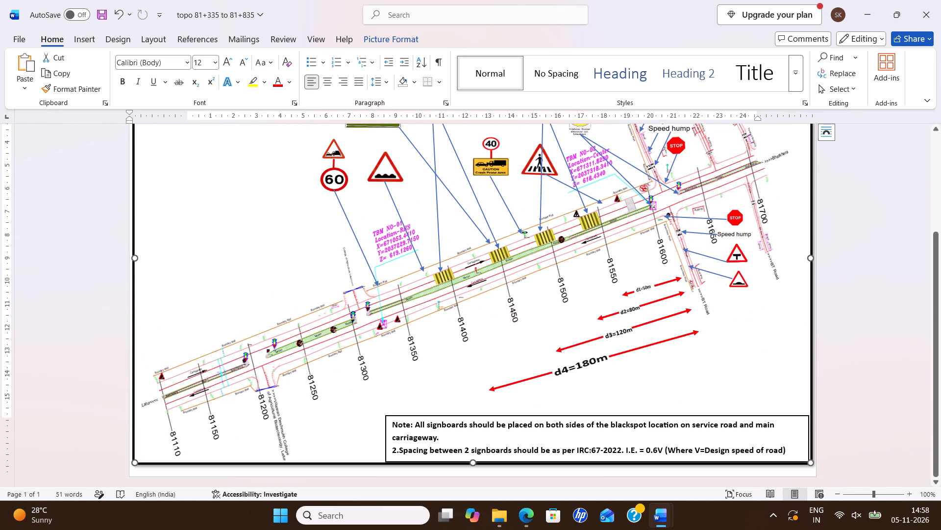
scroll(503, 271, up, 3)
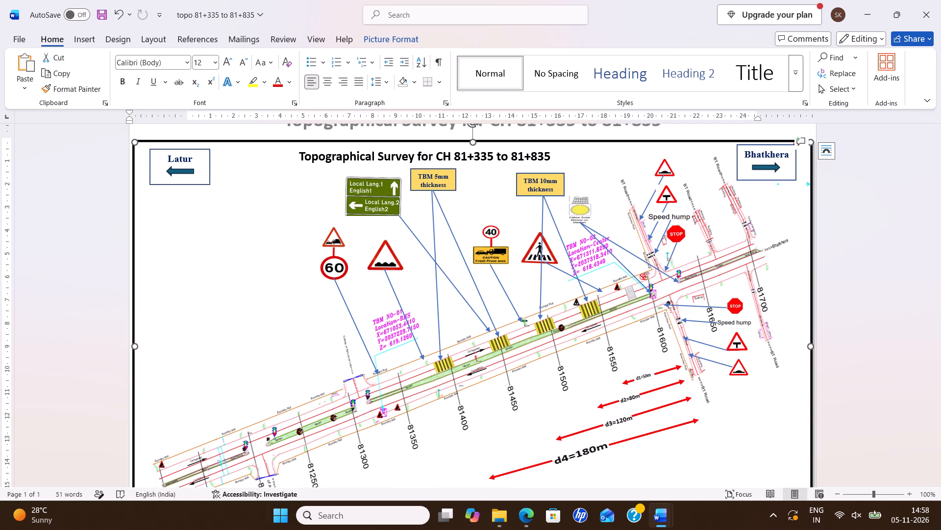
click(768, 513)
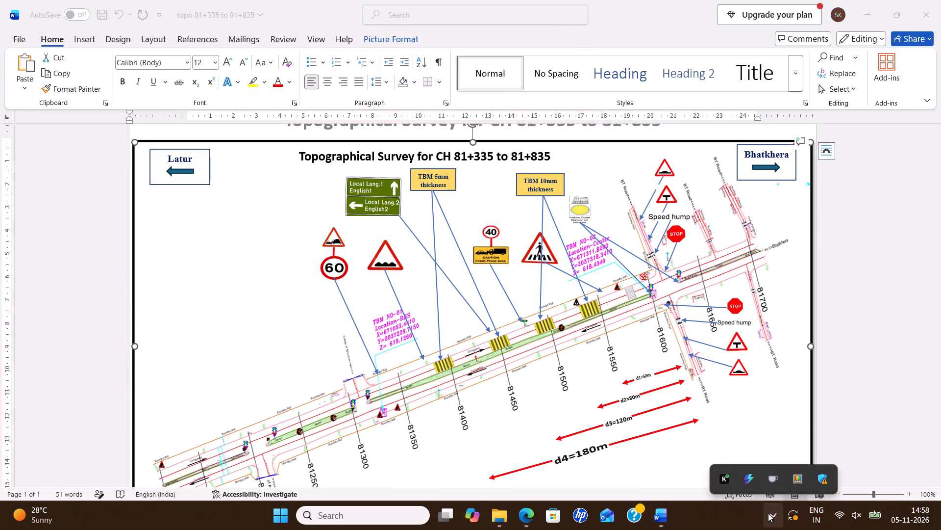
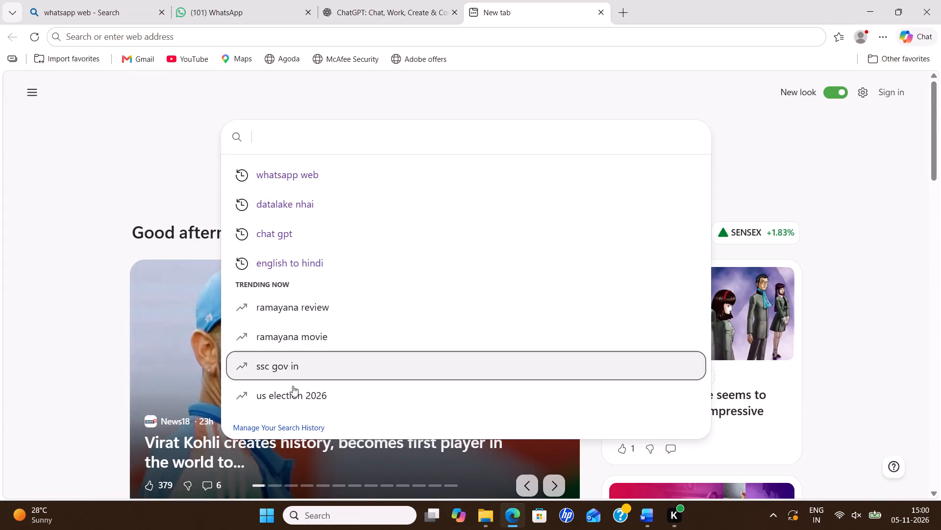
Search the web for earth in the browser's new tab and open Google Earth.
scroll(300, 194, down, 3)
scroll(310, 170, up, 5)
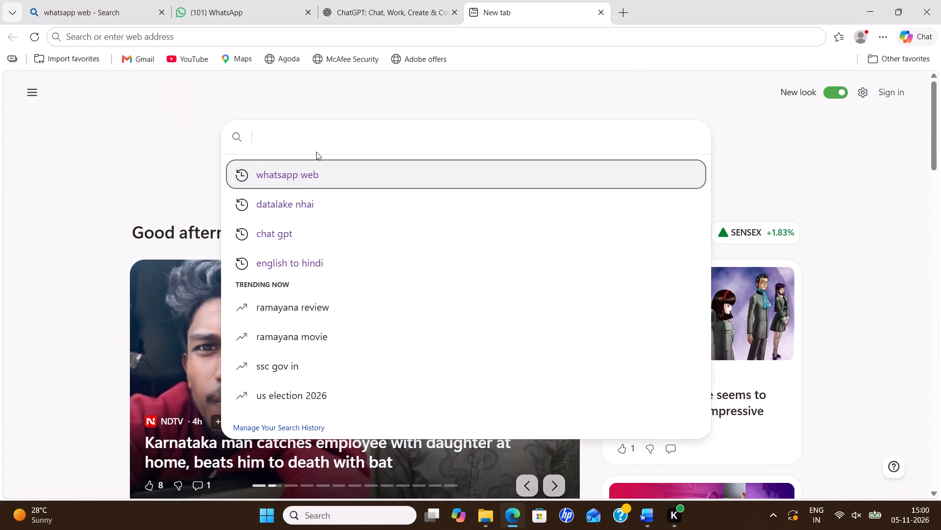
click(310, 139)
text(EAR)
click(327, 165)
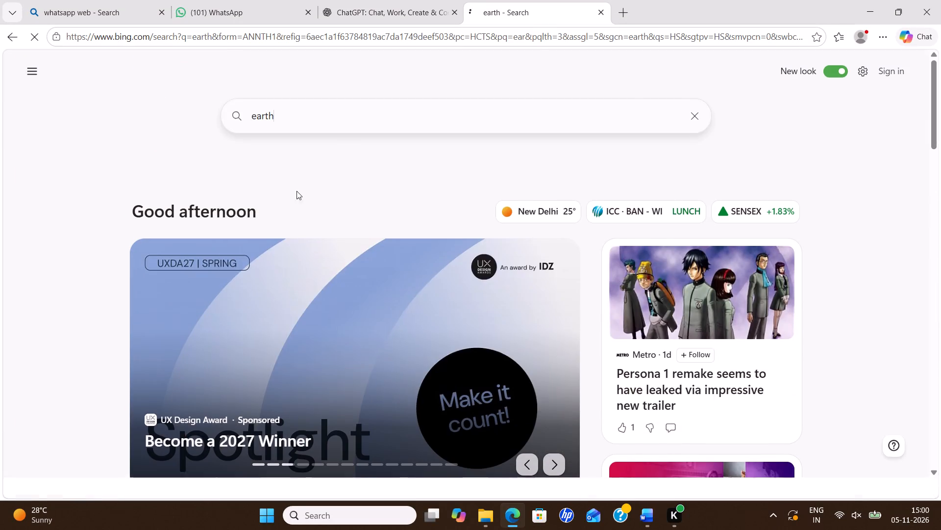
click(133, 208)
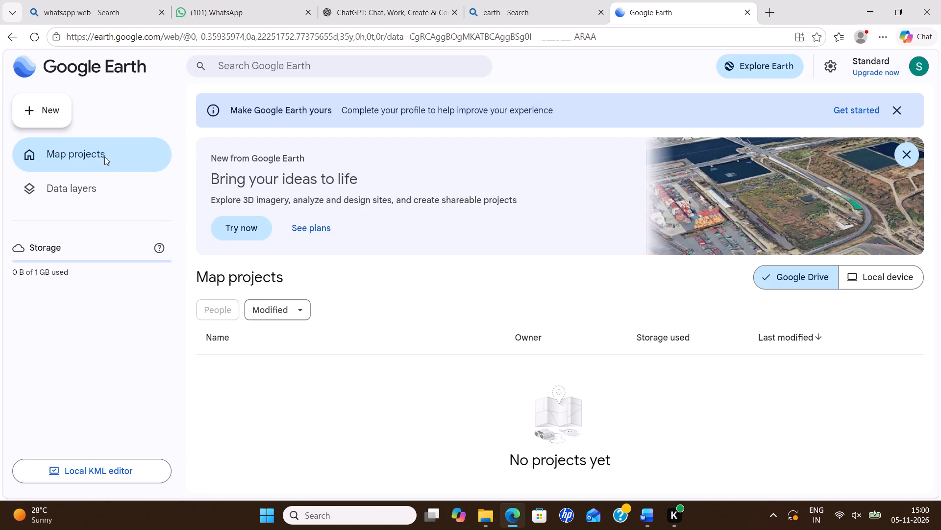
Find the location at coordinates 18.40926, 76.60371 in Google Earth.
click(281, 63)
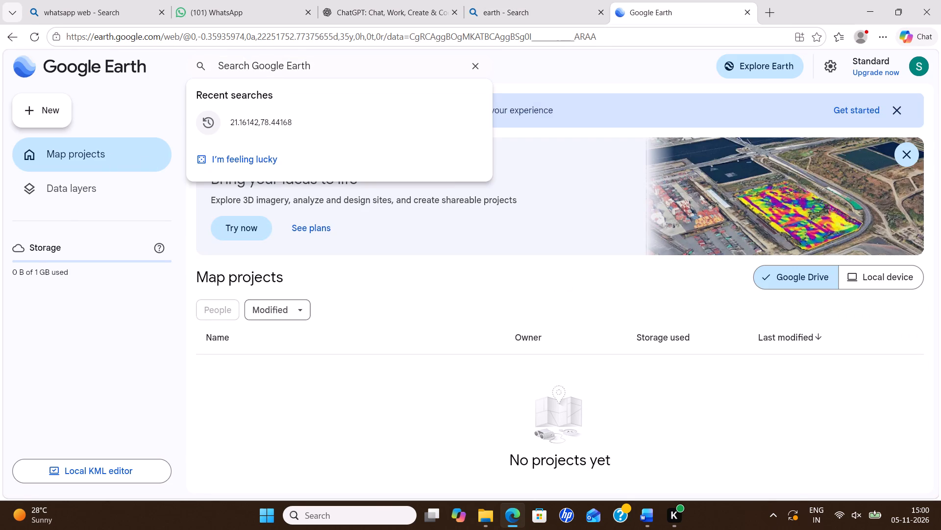
key(ctrl+v)
key(Return)
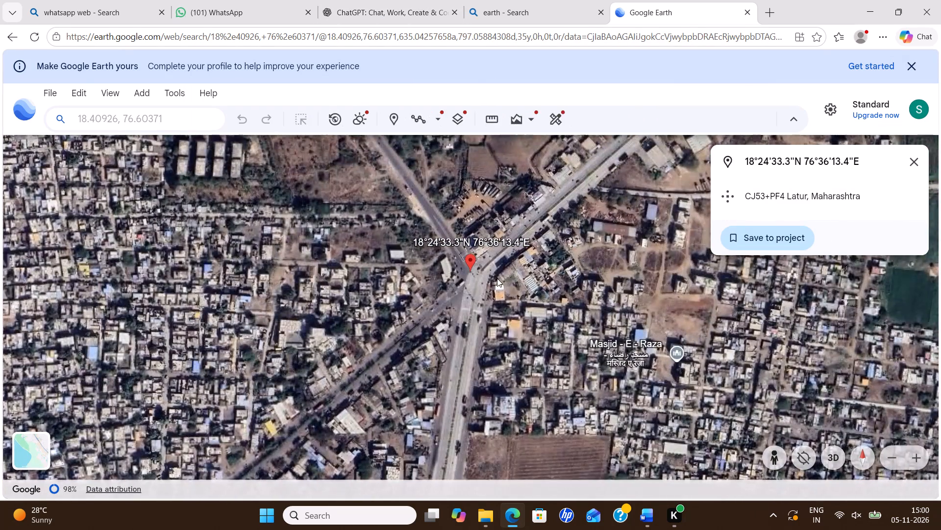
Compare the road junction at 18.40926, 76.60371 in Google Earth with the 81+335 to 81+835 survey drawing in Word.
scroll(476, 268, down, 2)
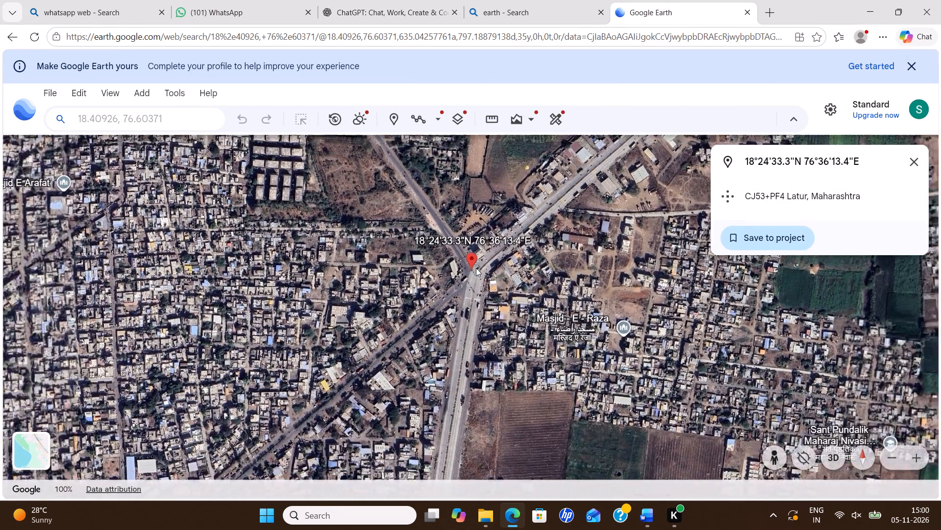
scroll(476, 268, up, 4)
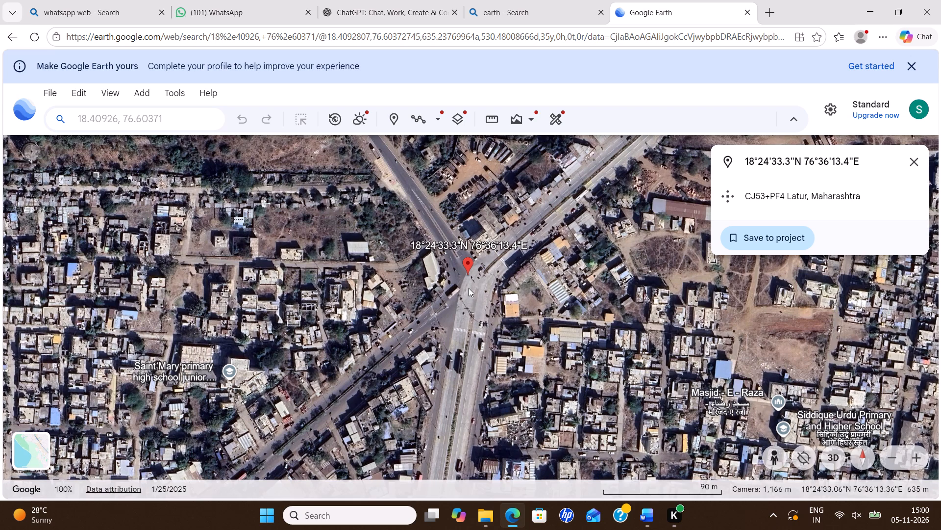
scroll(466, 302, up, 3)
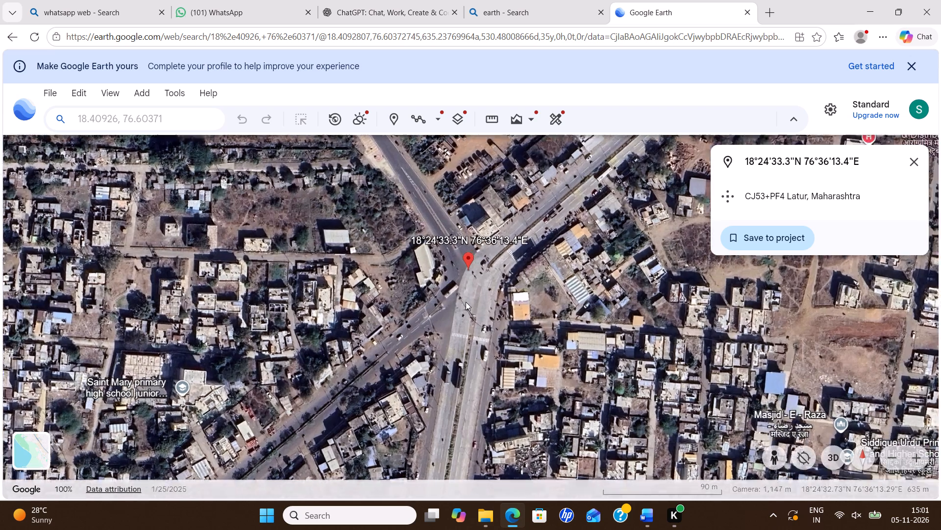
scroll(466, 302, up, 2)
scroll(466, 304, down, 3)
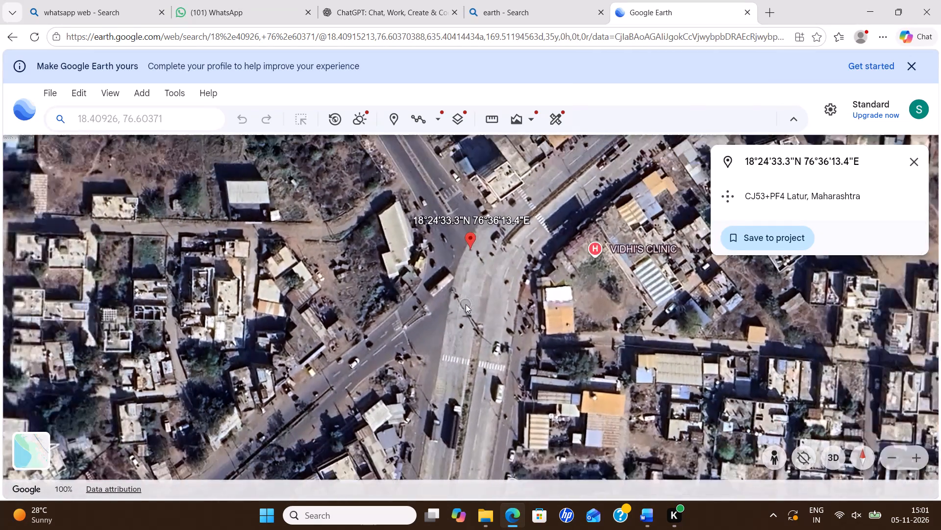
scroll(466, 304, down, 3)
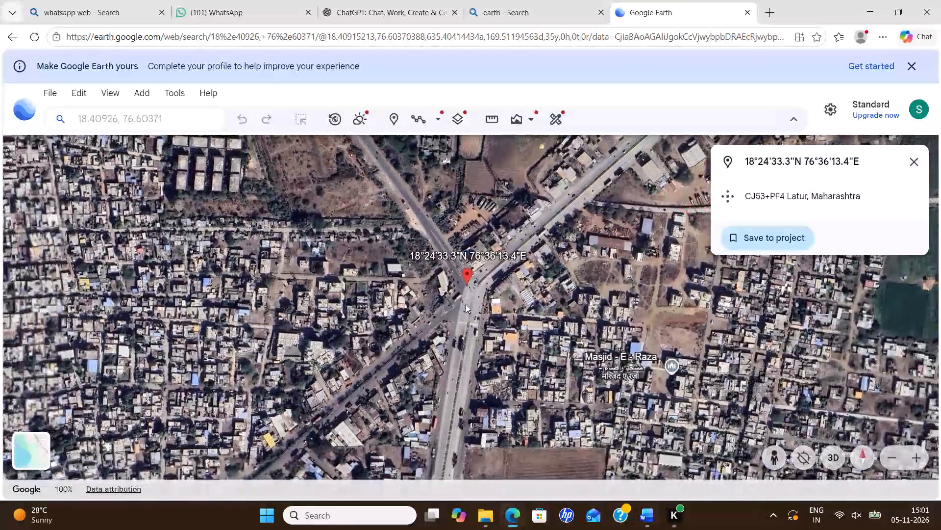
scroll(466, 304, down, 3)
scroll(466, 304, up, 6)
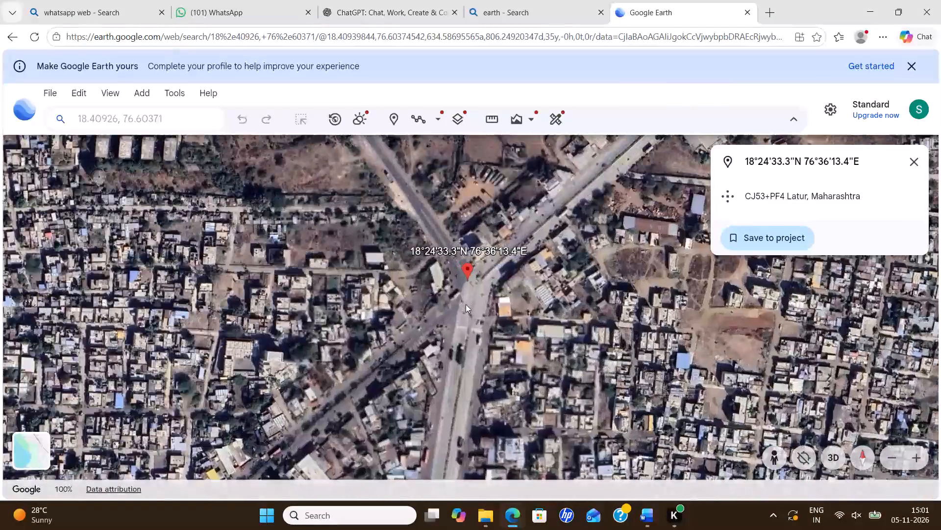
scroll(482, 318, up, 1)
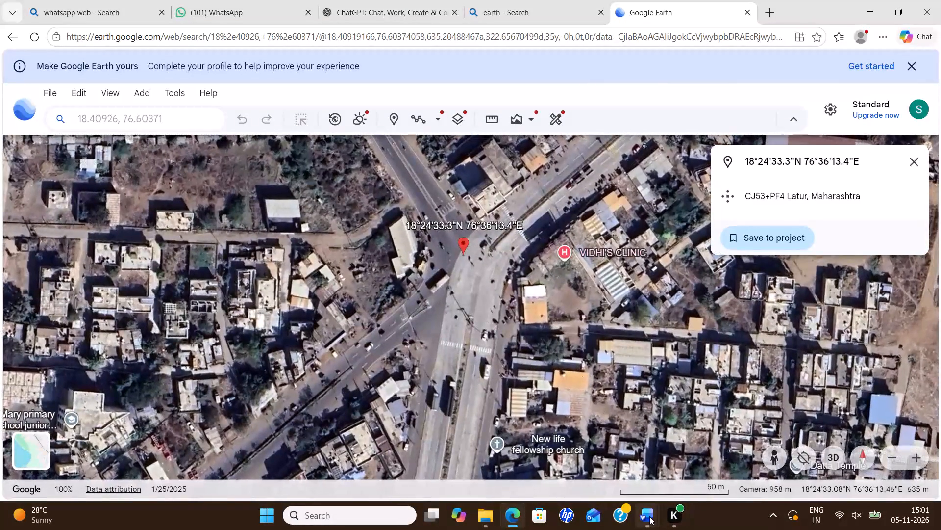
click(716, 481)
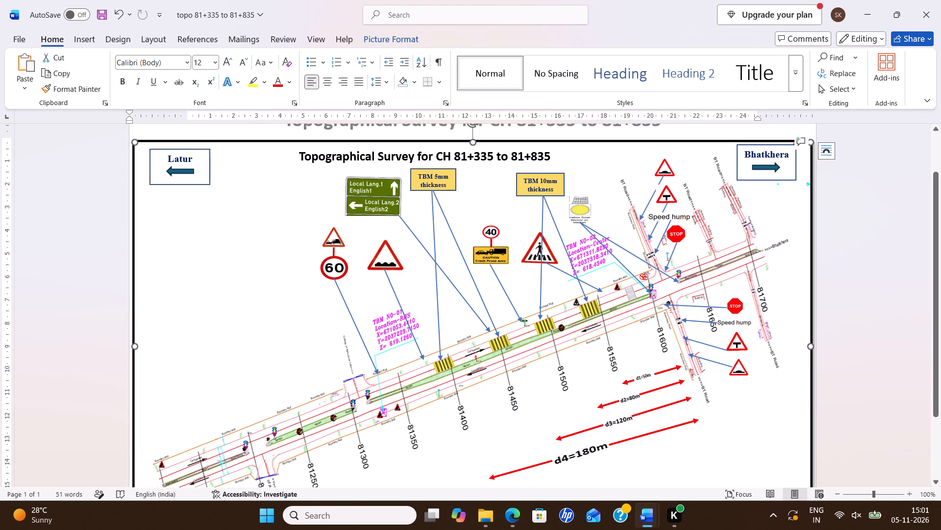
scroll(504, 358, down, 2)
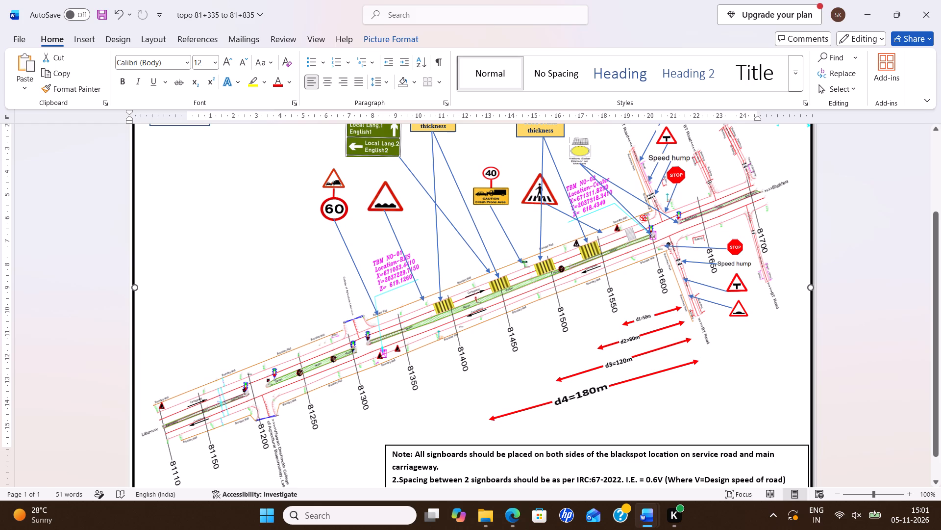
Return to Google Earth and search for the coordinates 18.419325,76.623149.
key(alt+Tab)
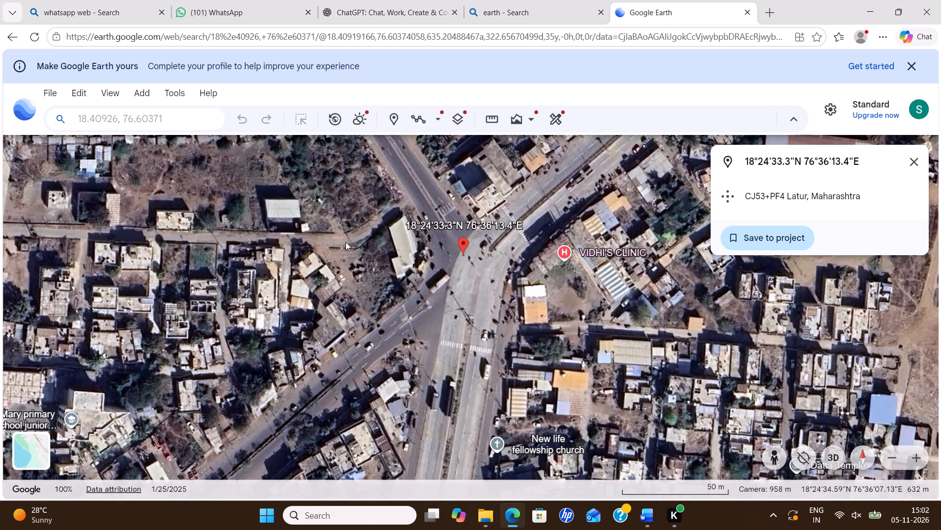
click(118, 119)
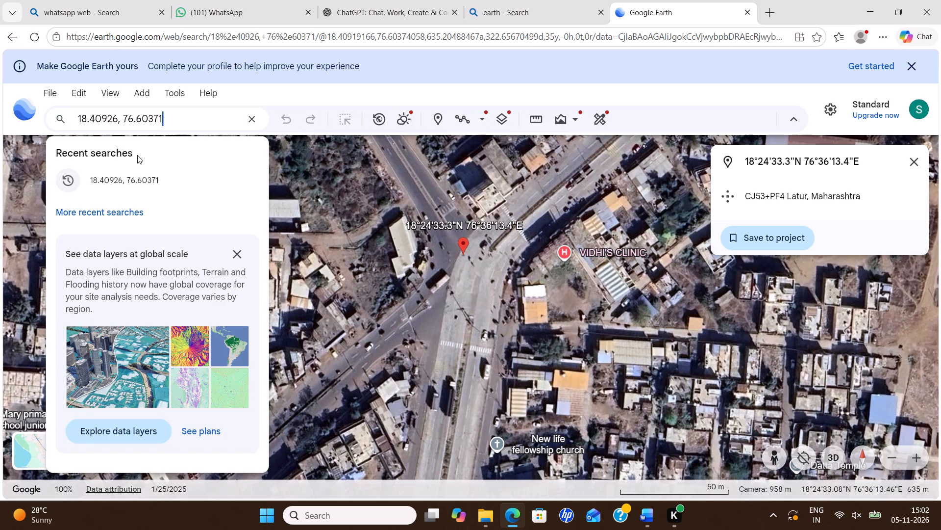
key(BackSpace)
key(BackSpace)
key(BackSpace)
key(BackSpace)
key(BackSpace)
key(BackSpace)
key(BackSpace)
key(BackSpace)
key(BackSpace)
key(BackSpace)
key(BackSpace)
key(BackSpace)
key(BackSpace)
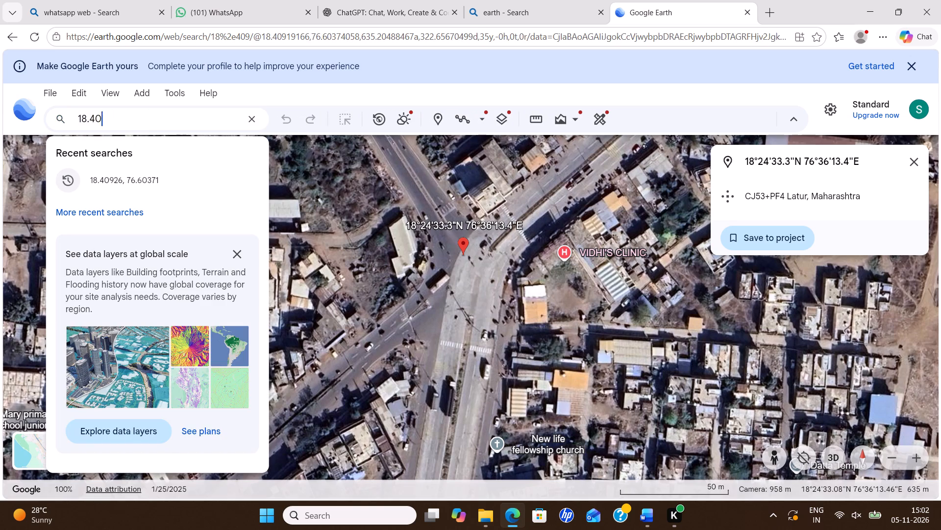
key(BackSpace)
key(BackSpace)
key(1)
key(BackSpace)
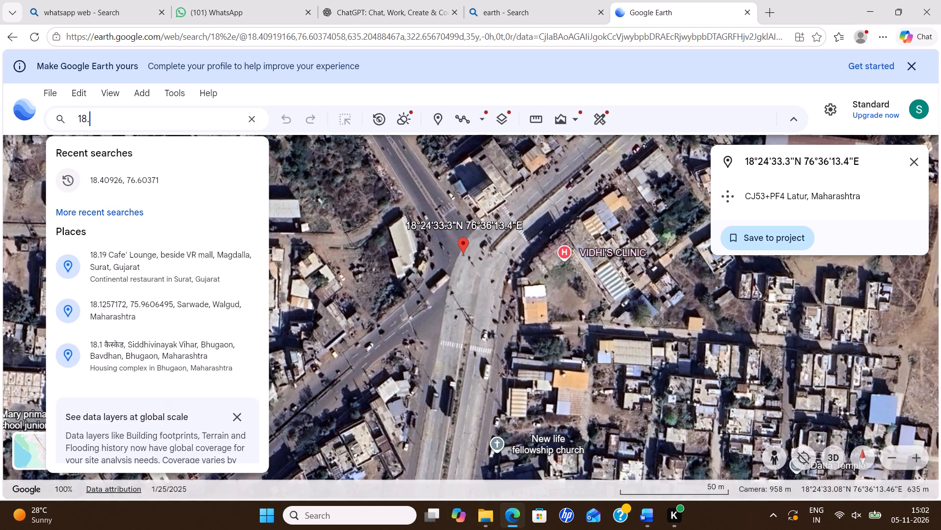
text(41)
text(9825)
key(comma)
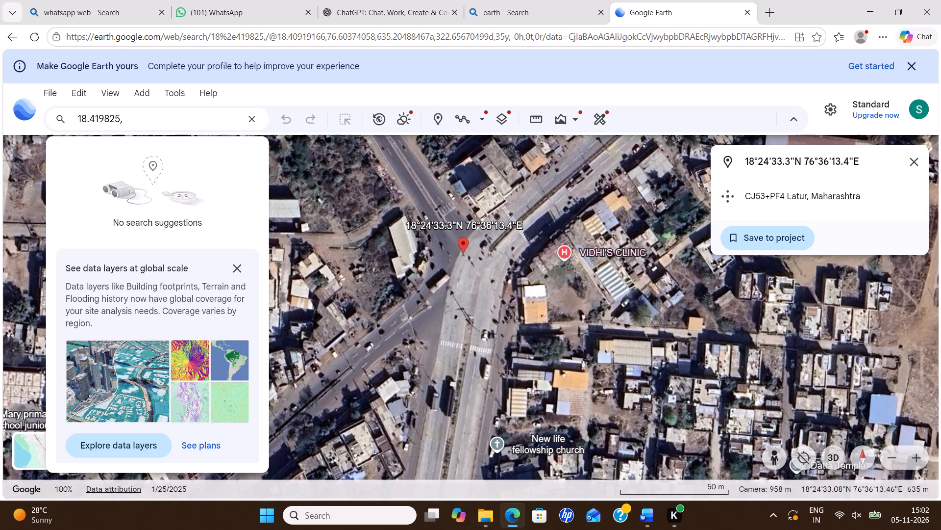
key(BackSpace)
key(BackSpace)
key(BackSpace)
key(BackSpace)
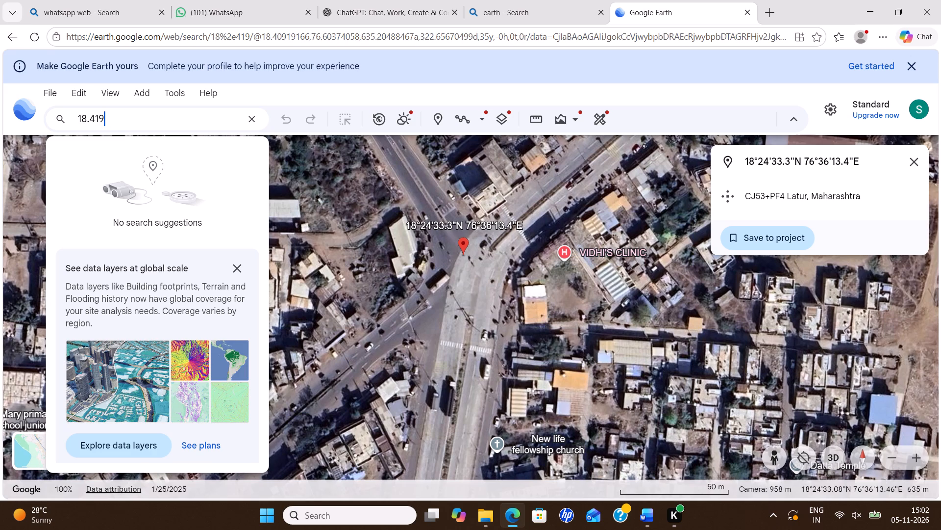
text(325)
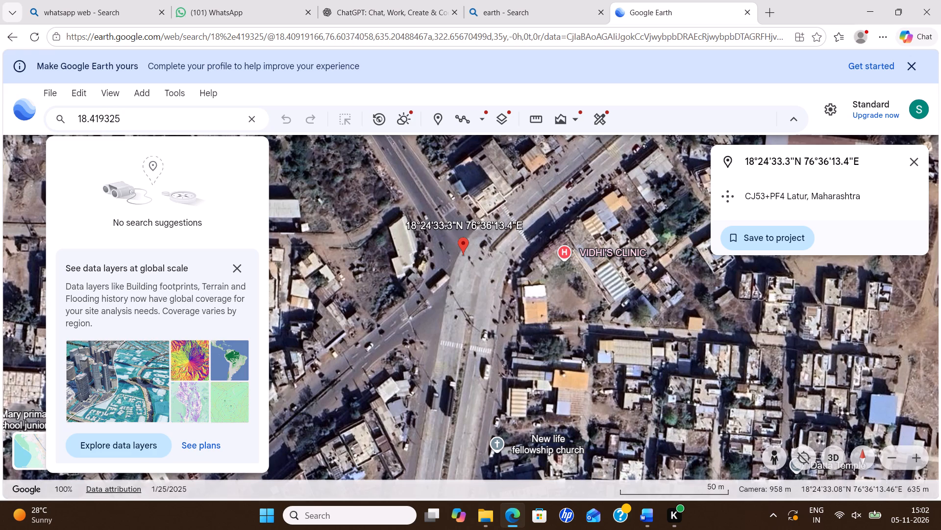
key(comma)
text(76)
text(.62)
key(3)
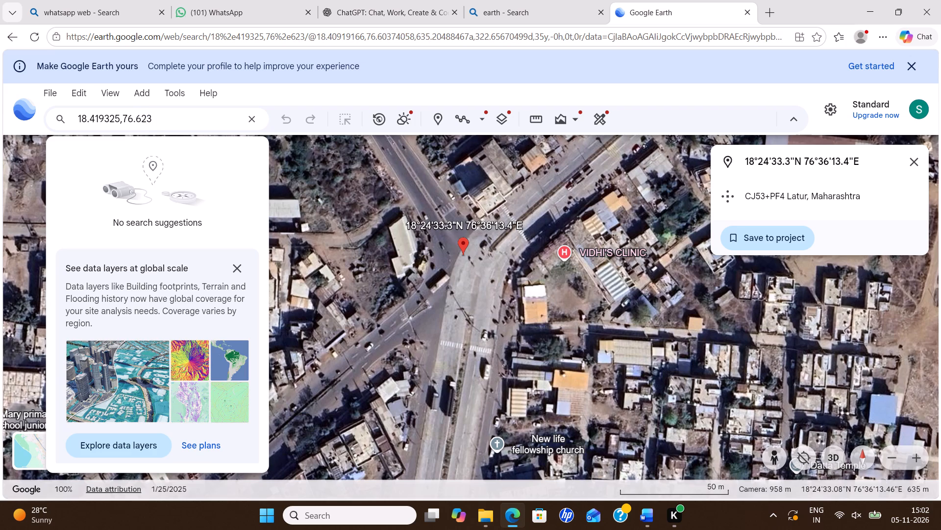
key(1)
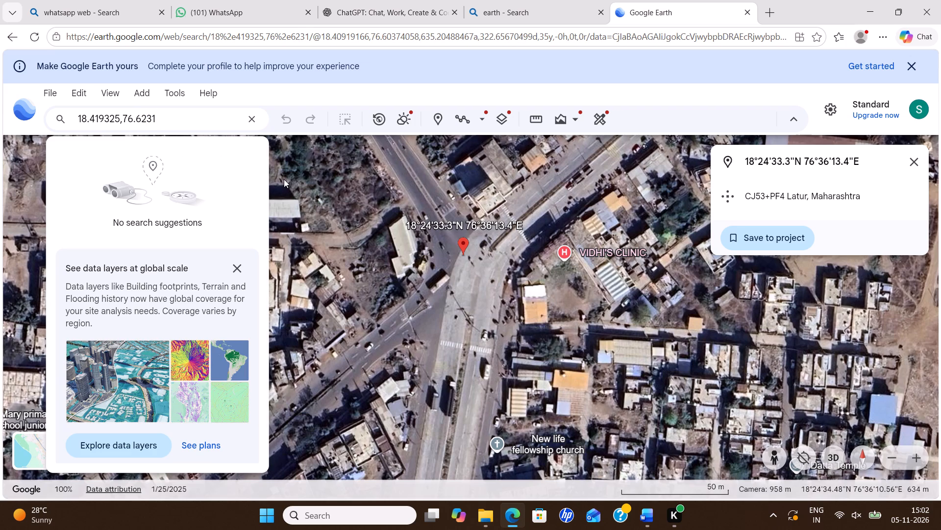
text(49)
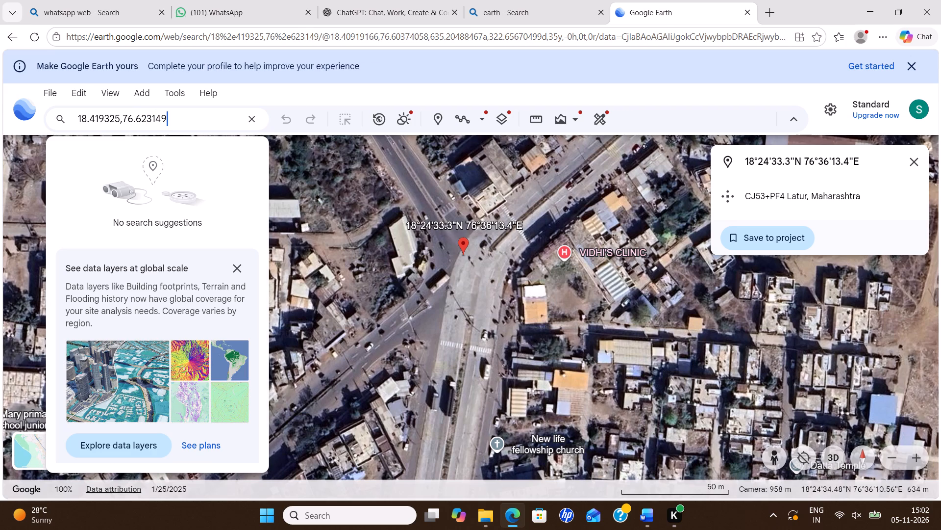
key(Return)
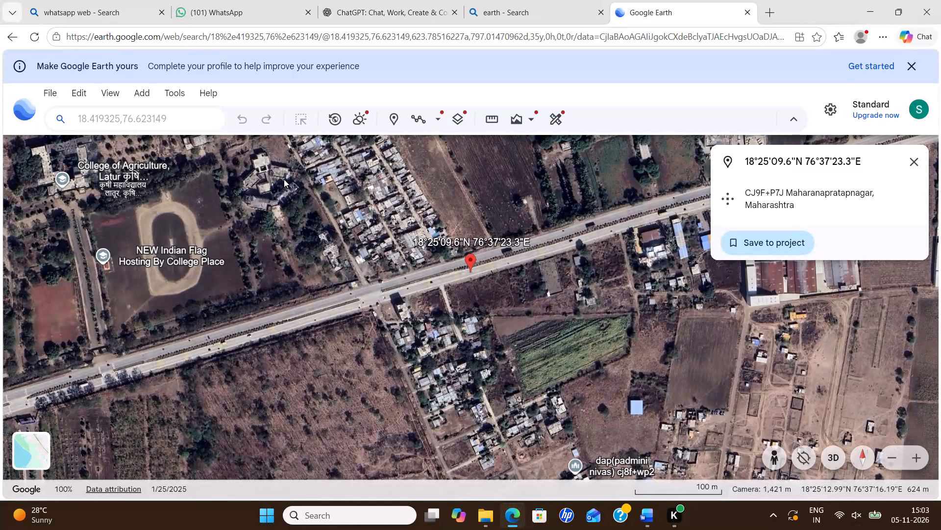
Follow the highway southwest from the 18.419325,76.623149 marker to the road junction near Masjid-E-Raza, examining the side roads and bends.
drag(306, 309, 383, 297)
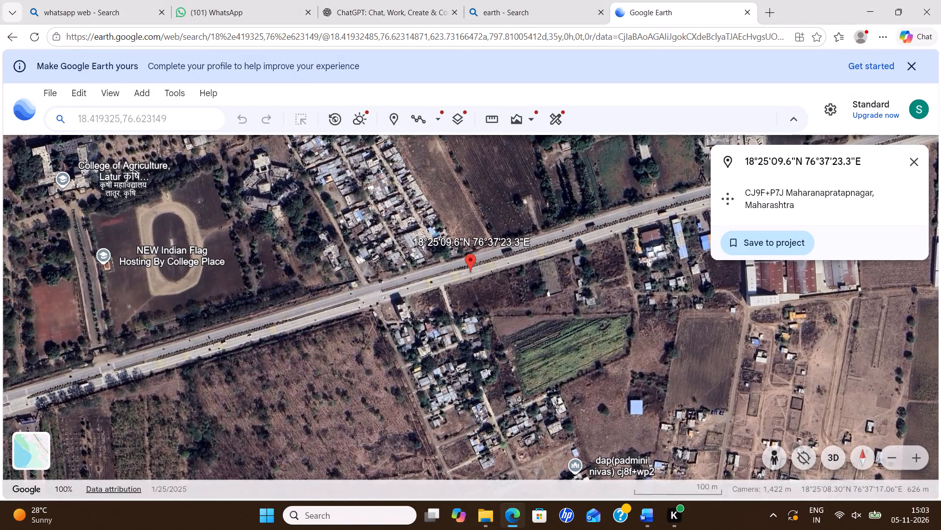
drag(383, 297, 940, 28)
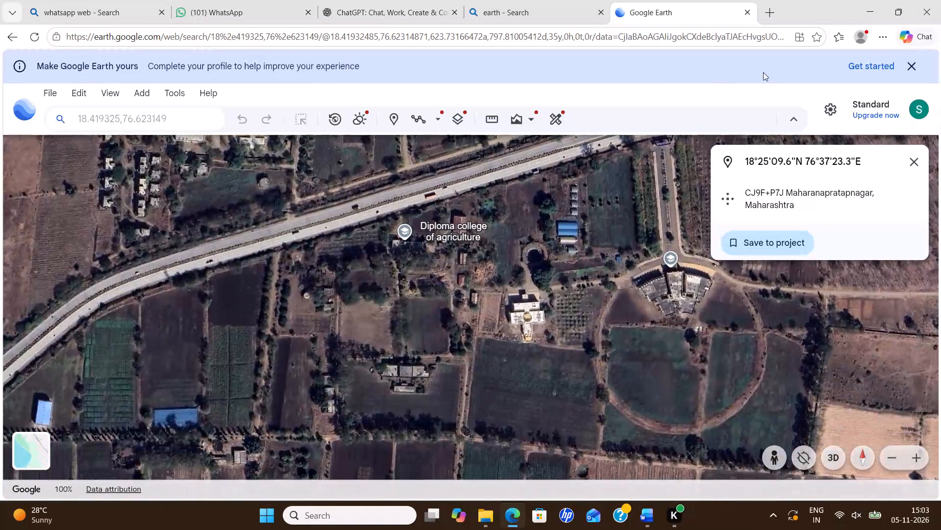
drag(95, 282, 599, 104)
drag(230, 388, 495, 133)
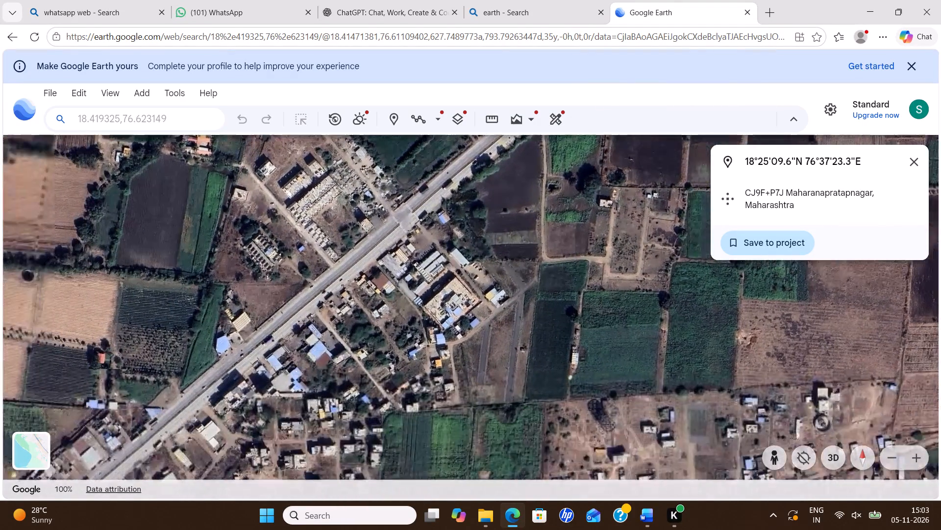
drag(495, 133, 565, 109)
drag(267, 380, 488, 171)
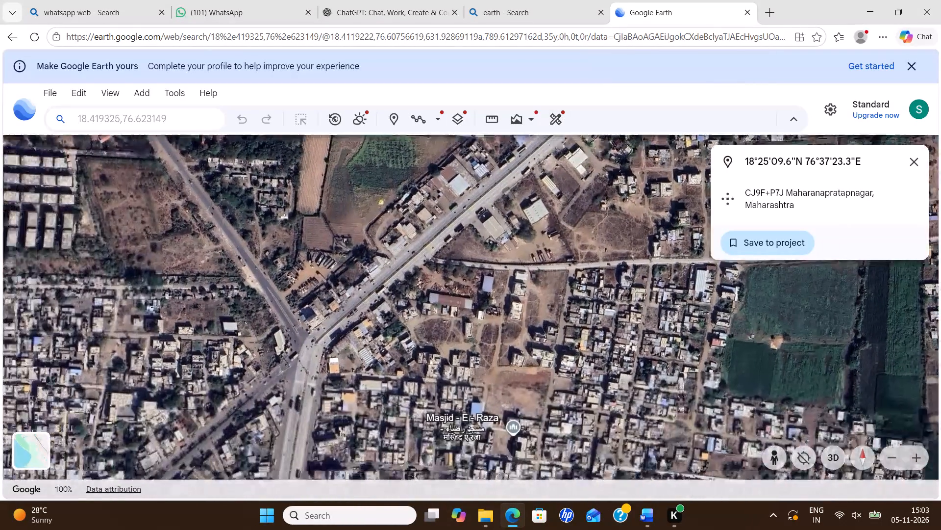
drag(488, 171, 336, 282)
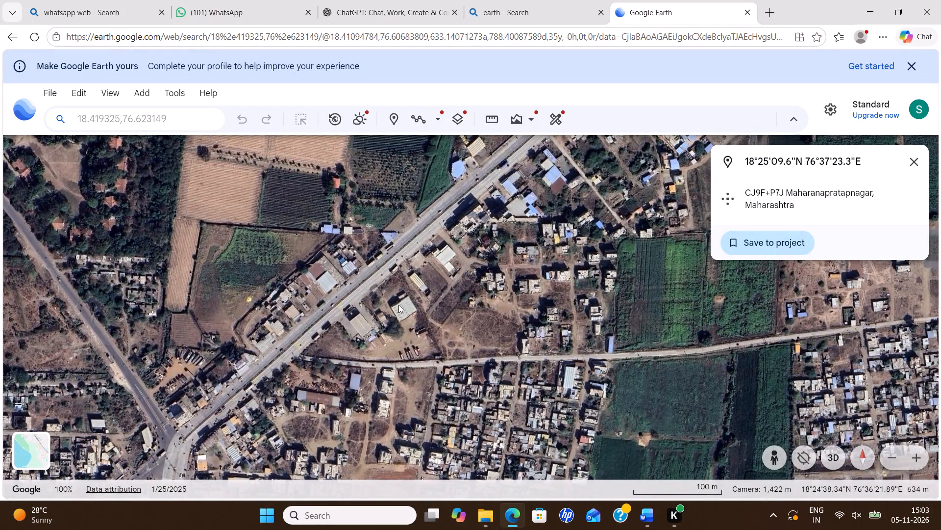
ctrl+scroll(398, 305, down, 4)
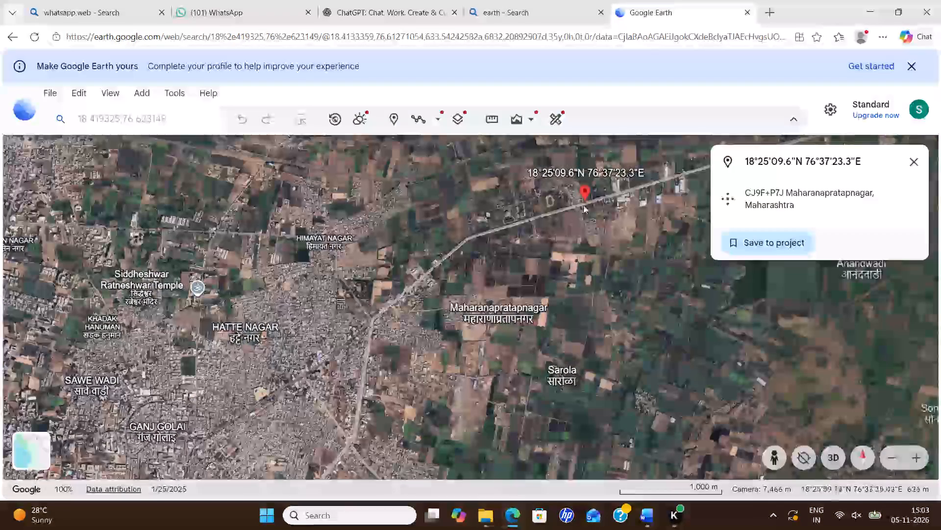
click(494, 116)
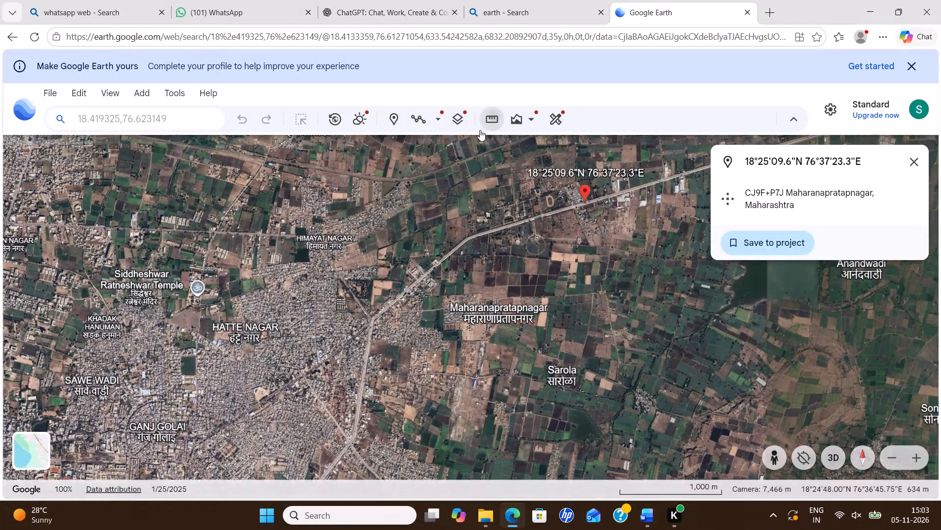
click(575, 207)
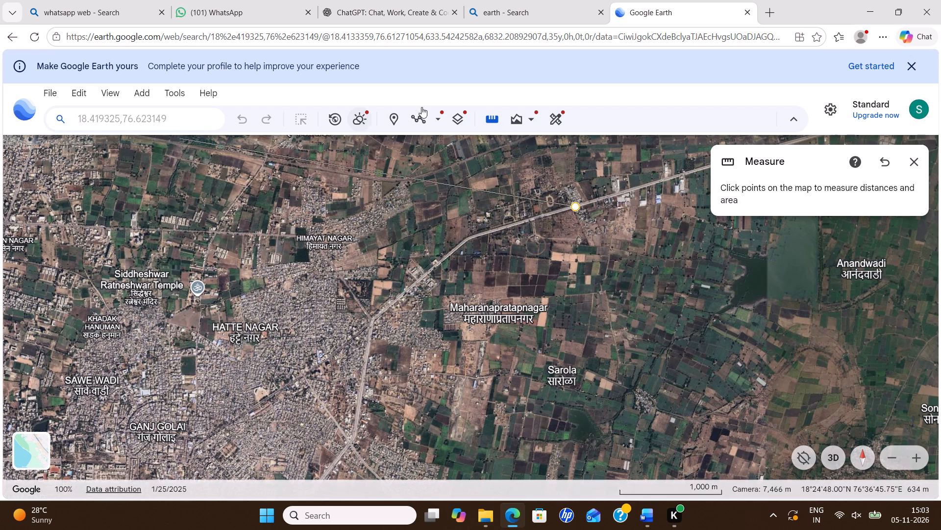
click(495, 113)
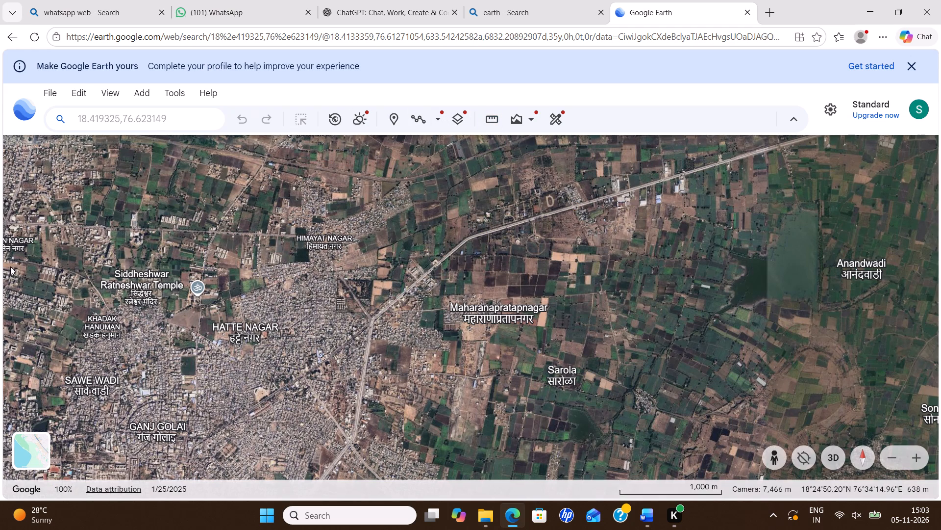
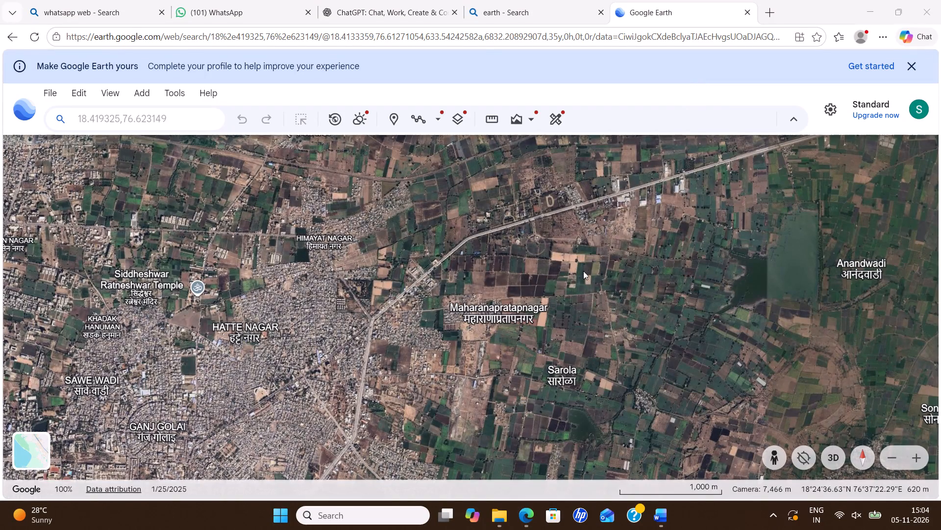
Search again for the coordinates 18.419325,76.623149 and examine the median opening and side roads on the highway just west of the marker.
click(201, 109)
key(Return)
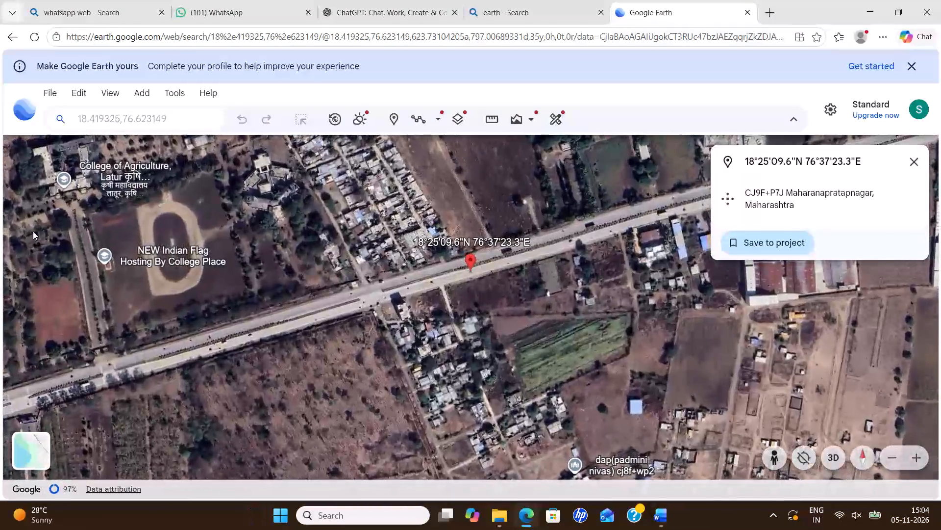
ctrl+scroll(370, 299, up, 6)
scroll(367, 299, down, 3)
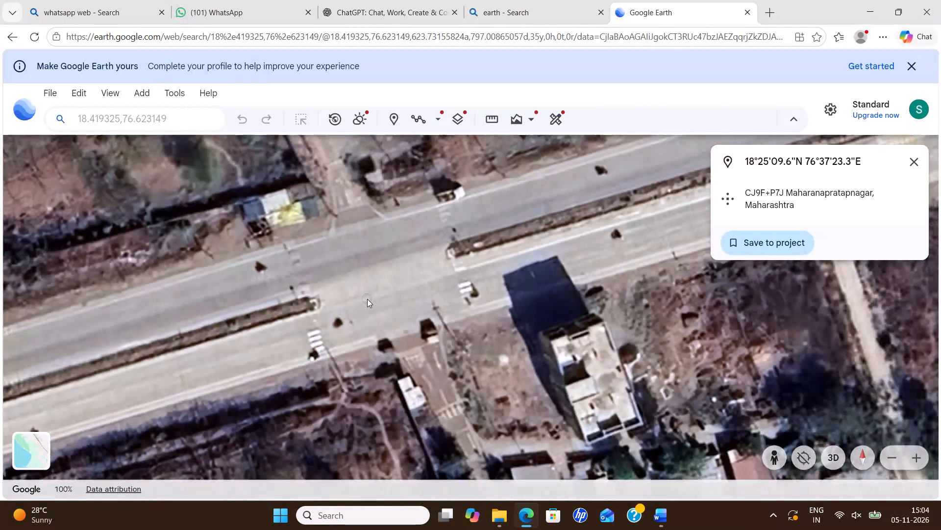
scroll(367, 299, down, 1)
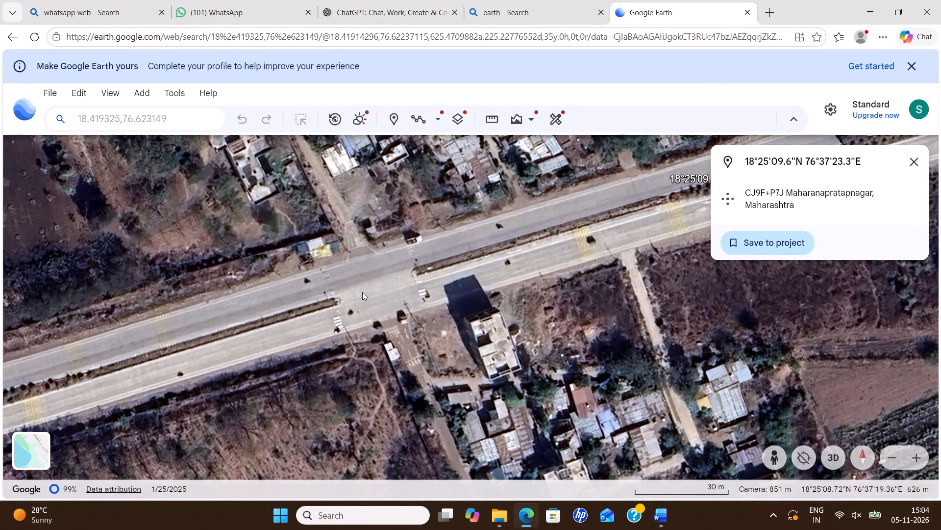
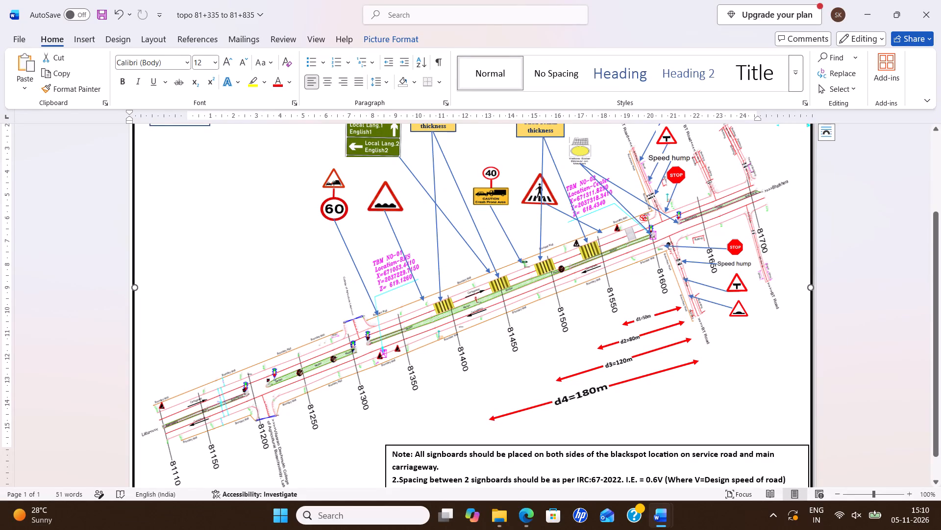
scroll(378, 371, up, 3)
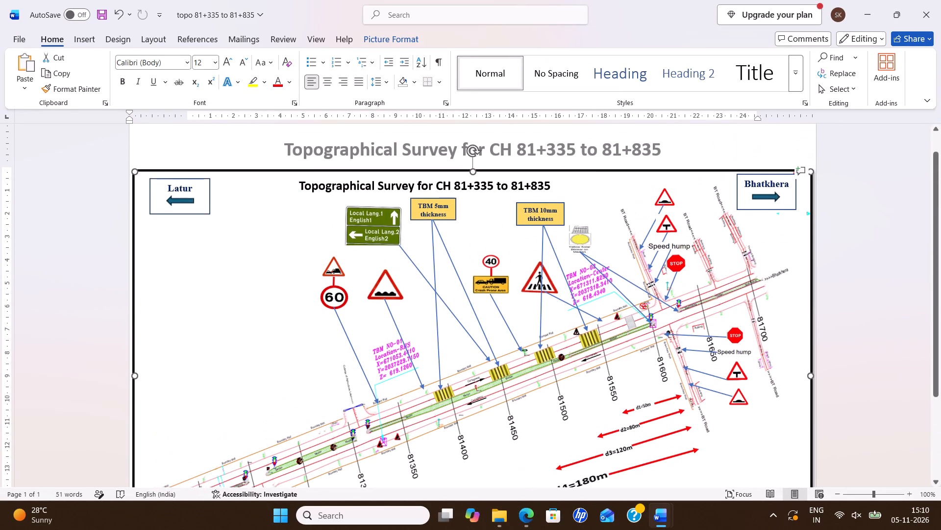
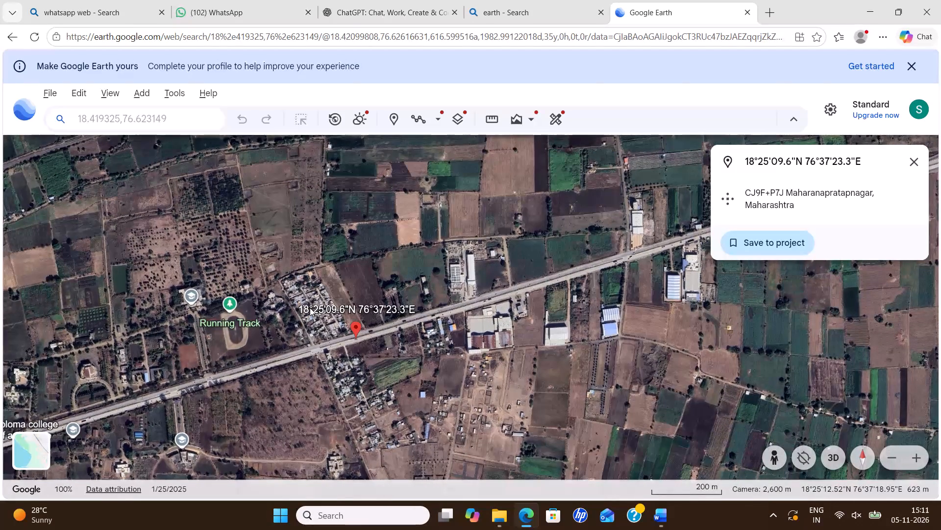
In the Word drawing topo 81+335 to 81+835, stretch and realign the zebra crossing before chainage 81600 across the full road between boundary walls.
key(alt+Tab)
click(662, 523)
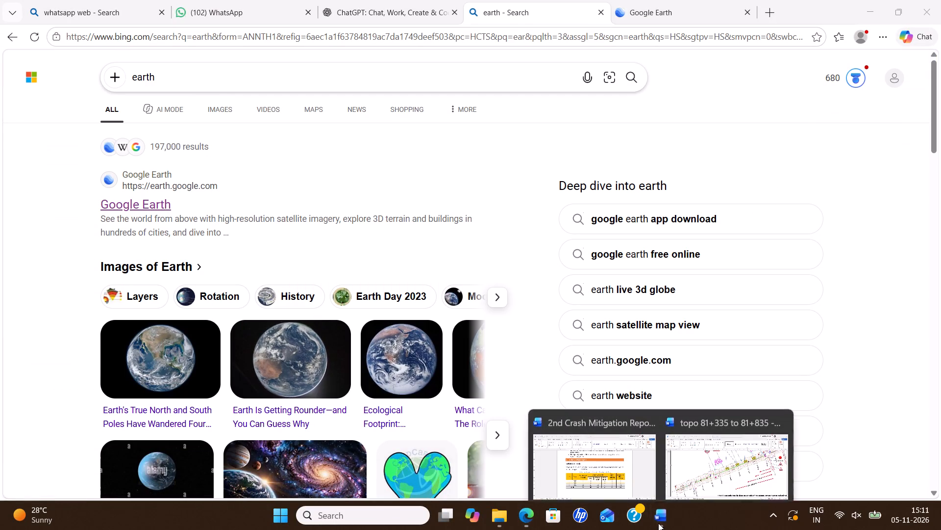
click(713, 468)
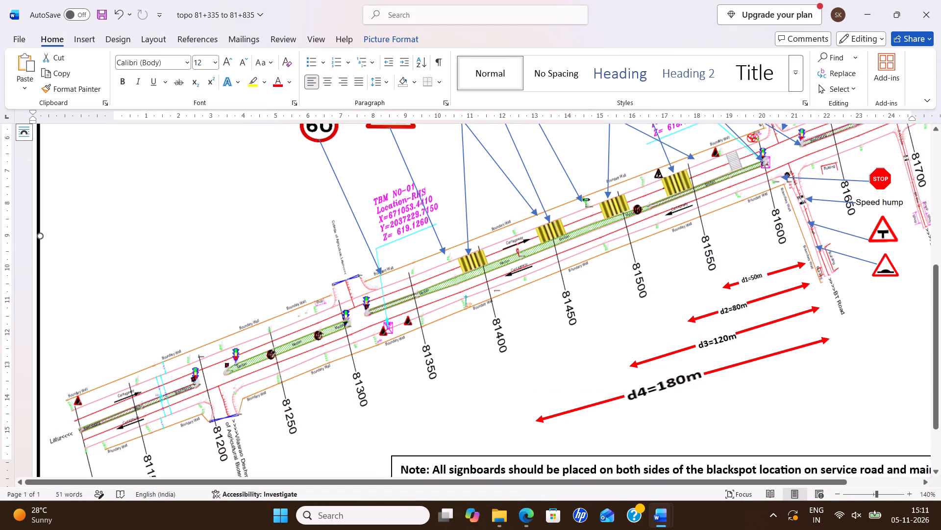
scroll(571, 281, up, 3)
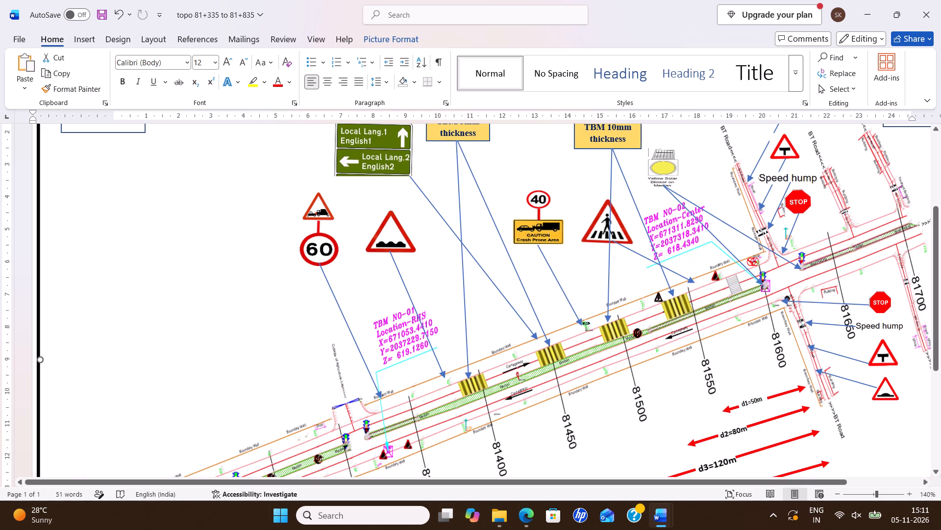
click(737, 283)
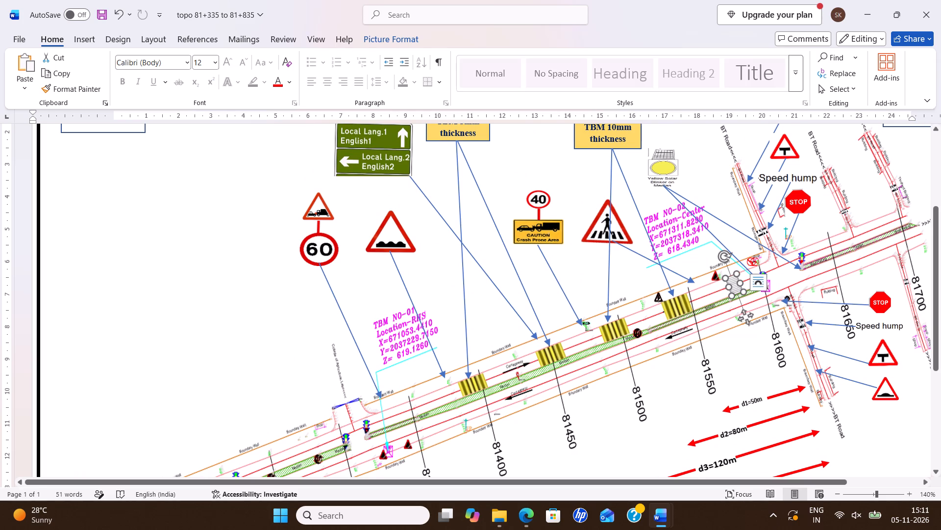
drag(745, 292, 749, 313)
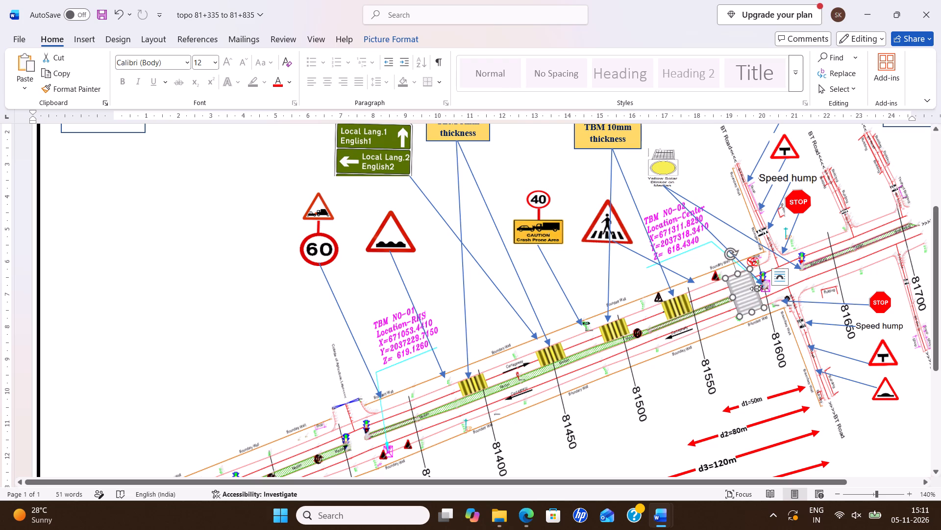
drag(755, 289, 743, 289)
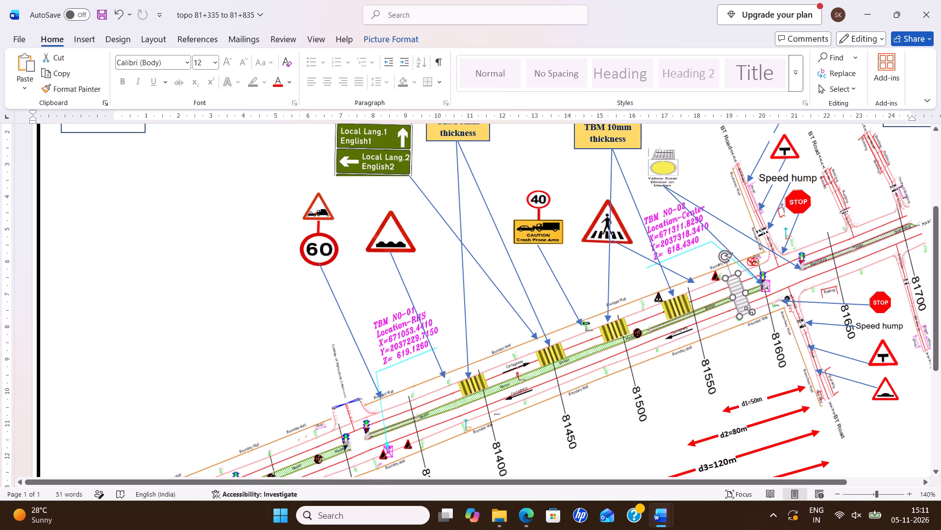
drag(750, 311, 756, 317)
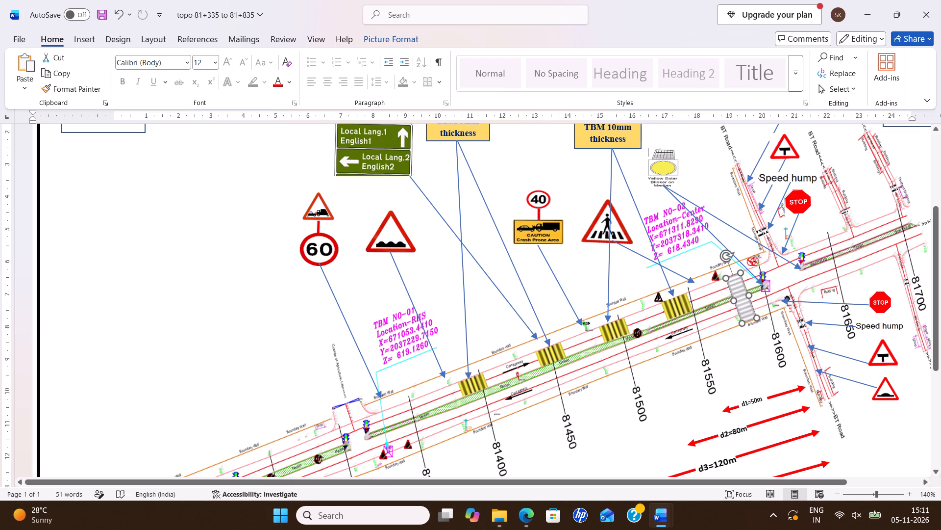
drag(739, 273, 732, 263)
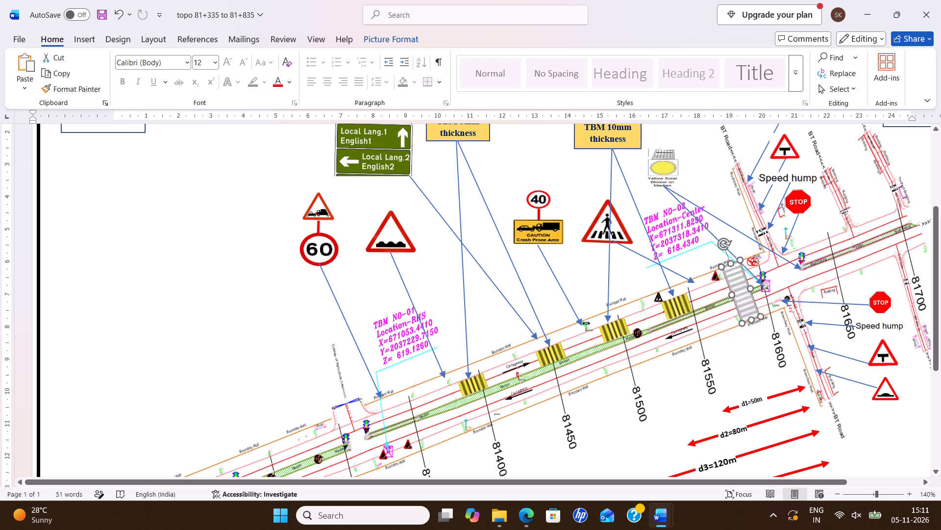
drag(732, 263, 733, 265)
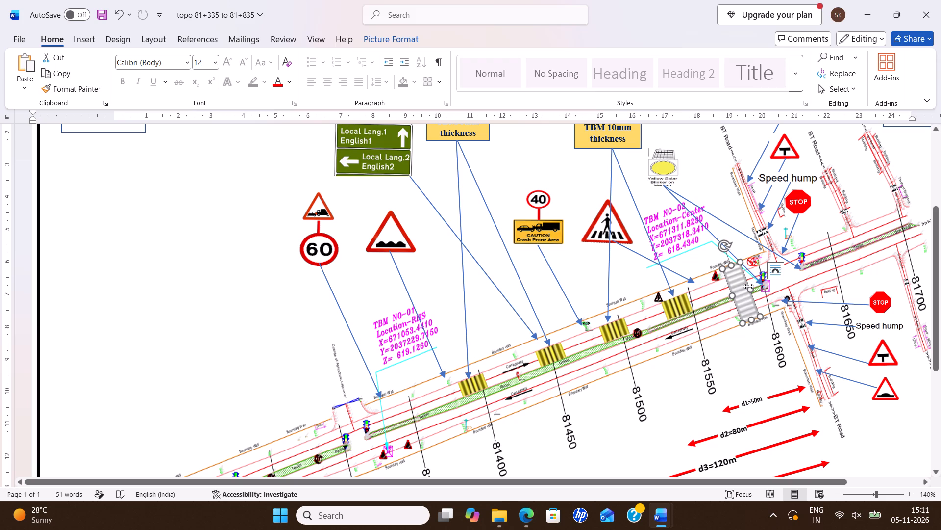
drag(749, 286, 743, 287)
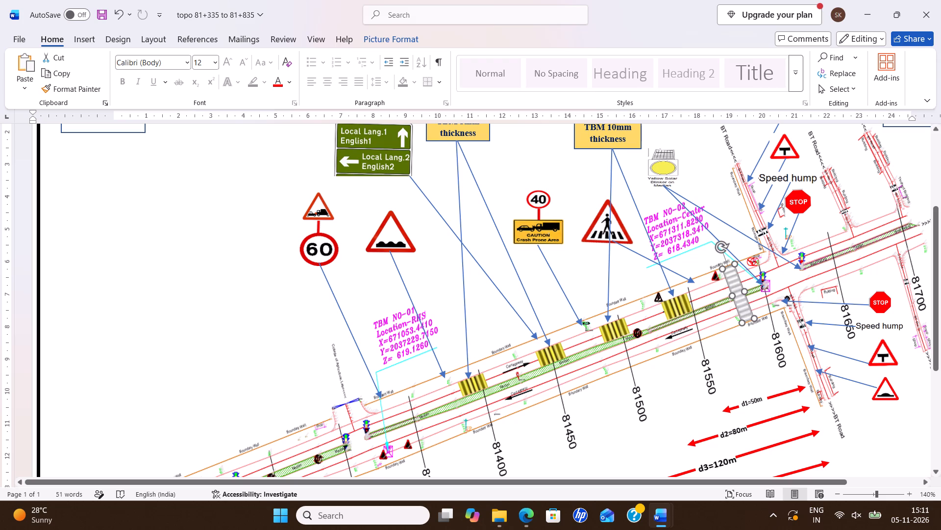
drag(740, 301, 747, 298)
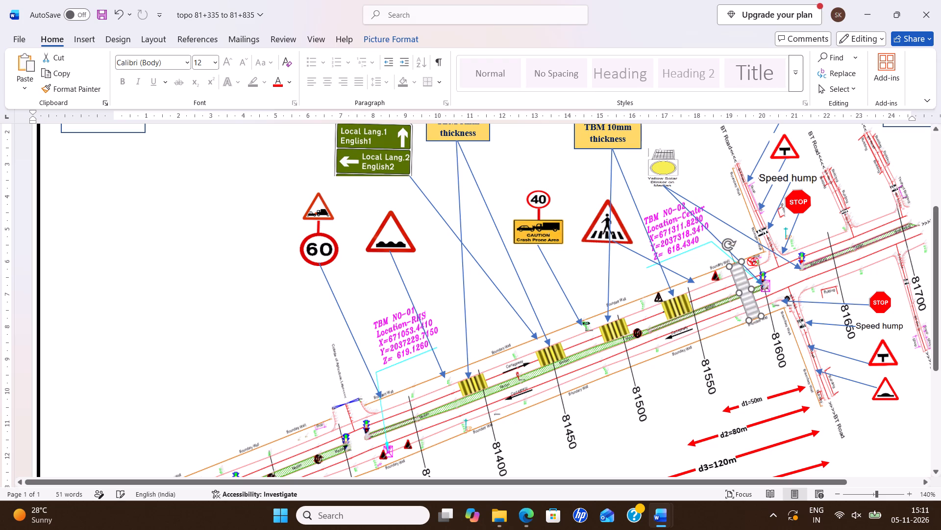
drag(747, 298, 747, 297)
click(730, 310)
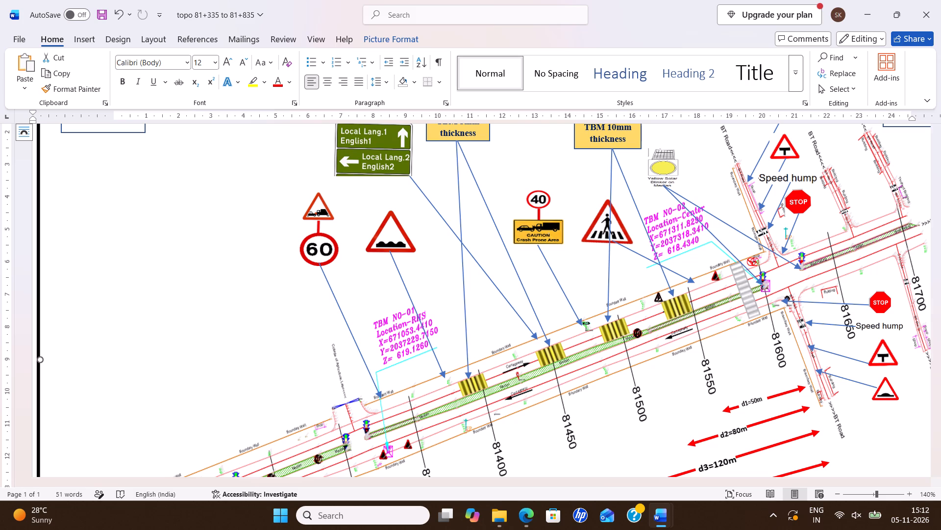
Switch to Google Earth, search 18.419325,76.623149 again, and examine the zebra crossings and median opening at the nearby junction.
scroll(488, 199, down, 1)
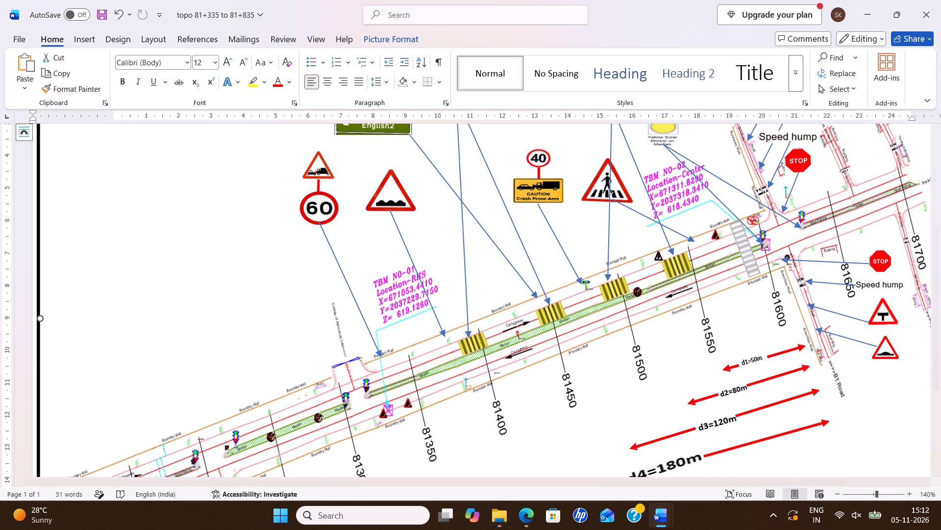
key(alt+Tab)
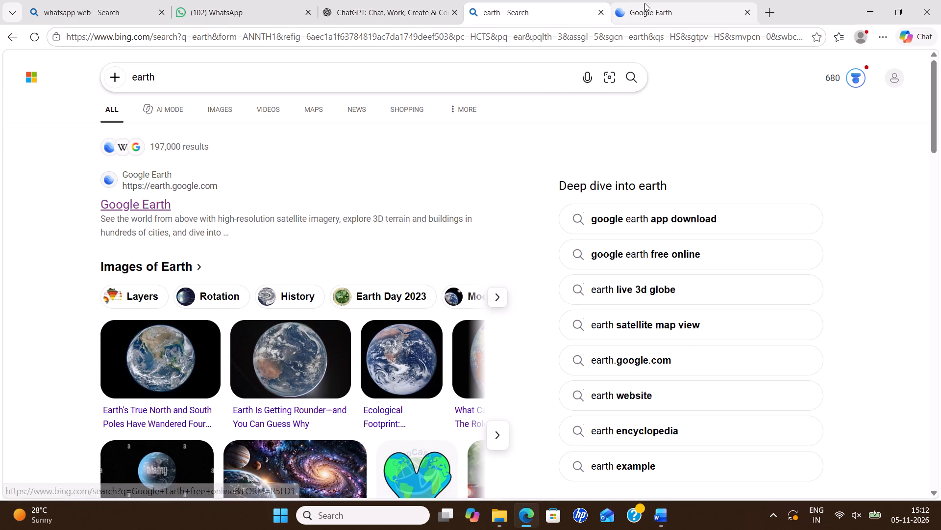
click(650, 5)
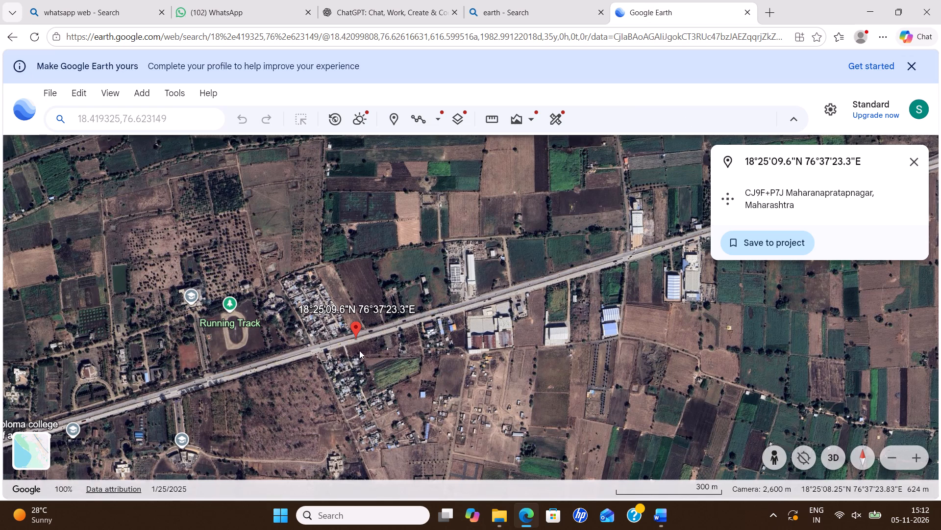
ctrl+scroll(357, 341, up, 7)
ctrl+scroll(339, 317, down, 3)
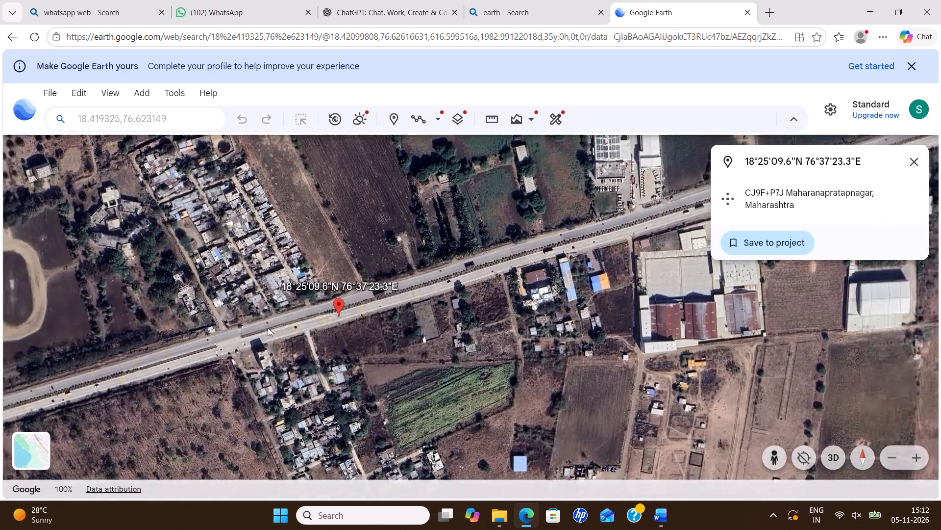
click(207, 121)
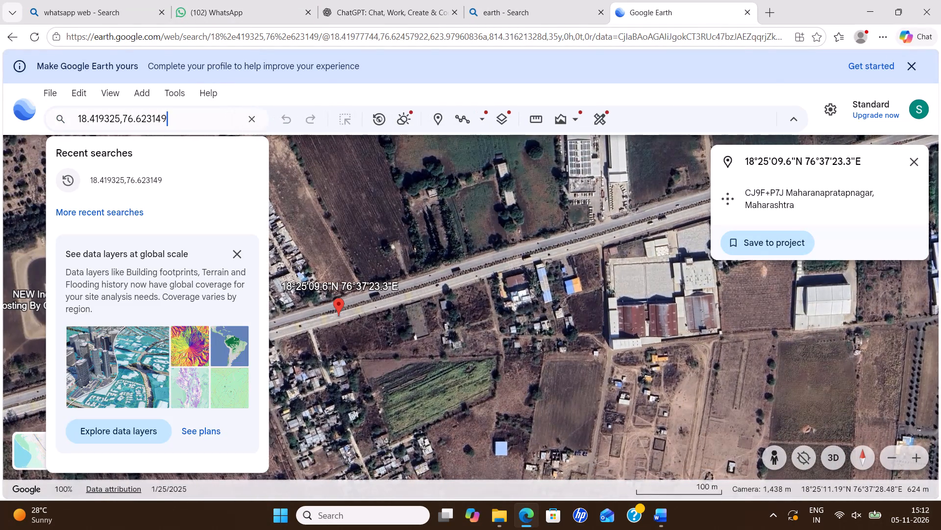
key(Return)
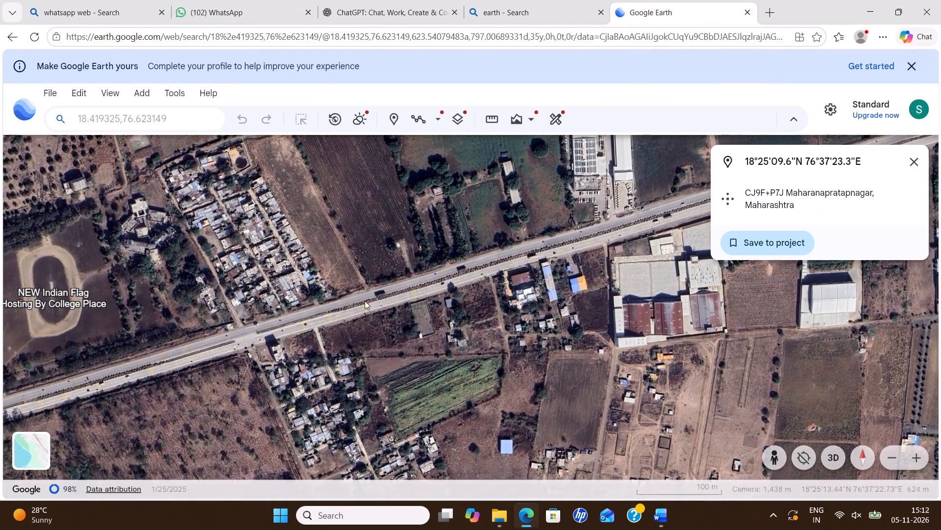
ctrl+scroll(359, 298, up, 2)
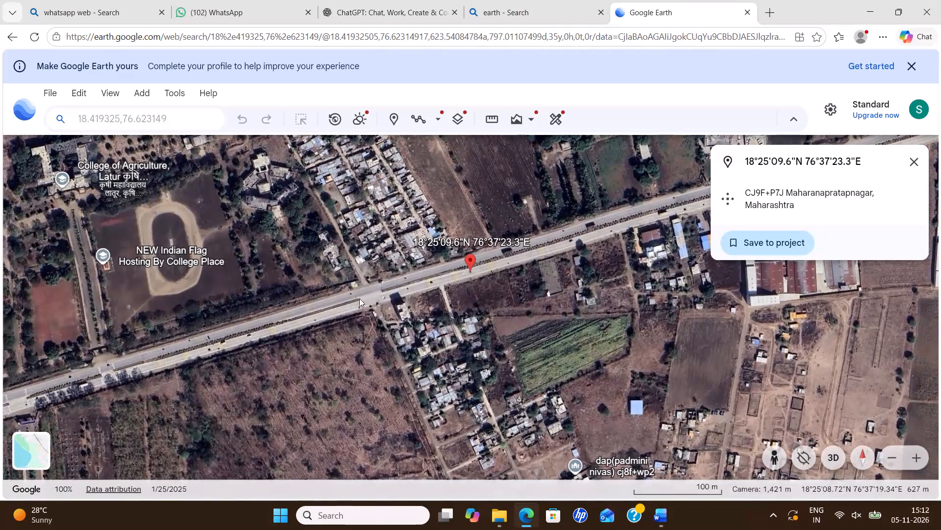
ctrl+scroll(359, 298, up, 5)
scroll(359, 298, down, 3)
ctrl+scroll(360, 289, down, 1)
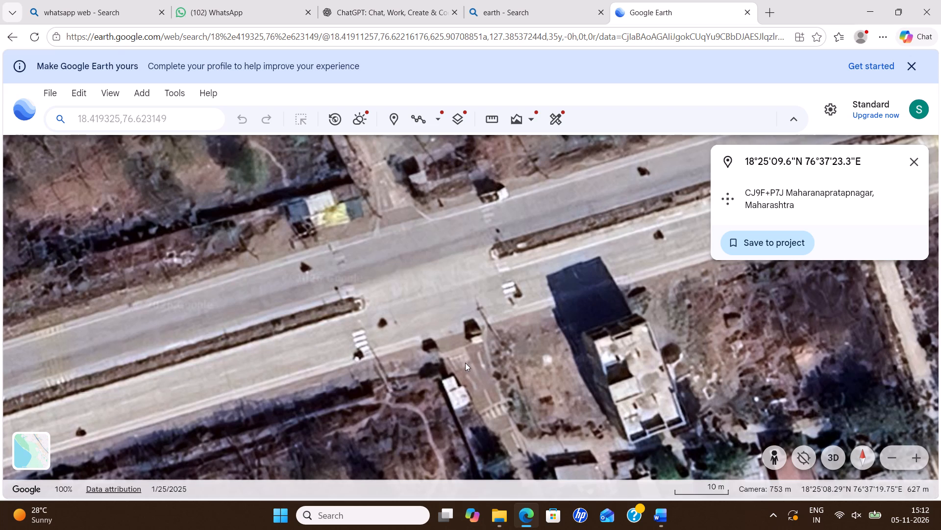
Back in the Word drawing, shorten the zebra crossing before chainage 81600 at both ends to span only the two main carriageways.
key(alt+Tab)
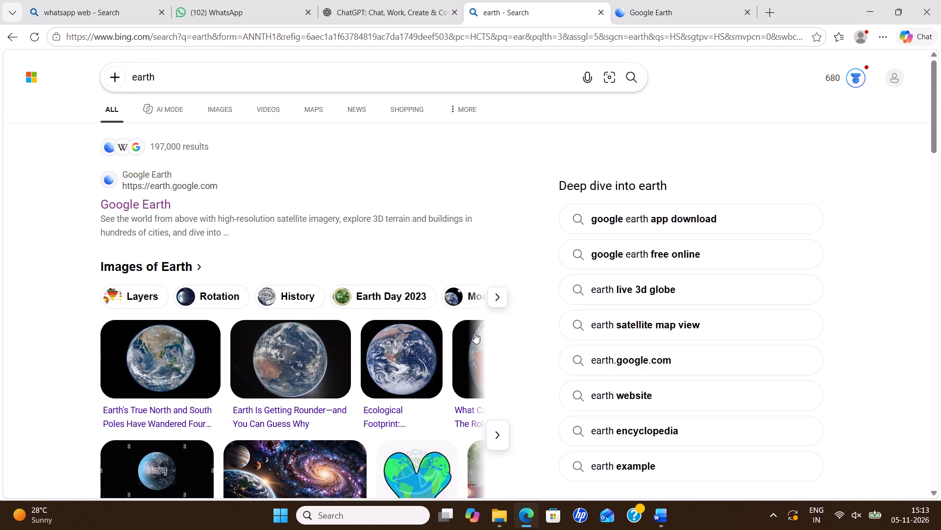
key(alt+Tab)
click(659, 511)
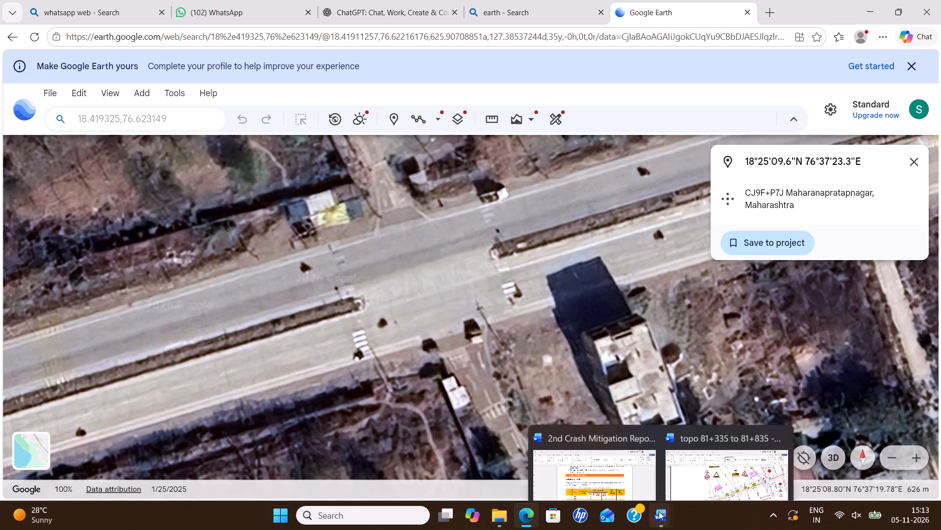
click(723, 457)
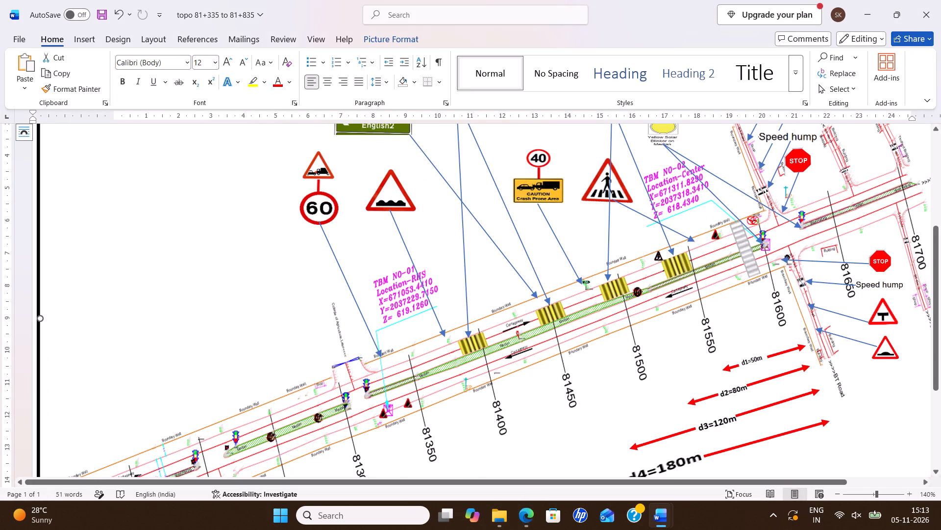
ctrl+scroll(768, 262, up, 2)
scroll(833, 296, down, 1)
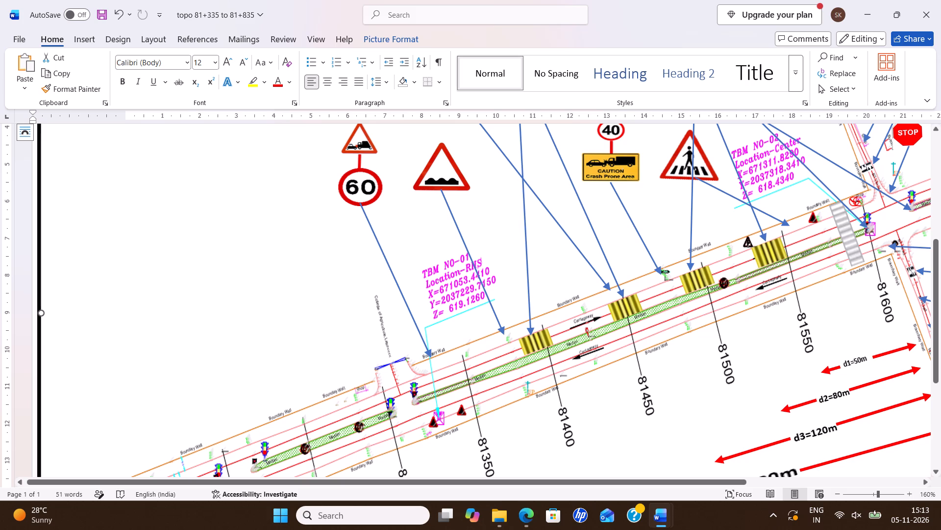
drag(738, 484, 782, 483)
scroll(768, 210, up, 1)
click(784, 280)
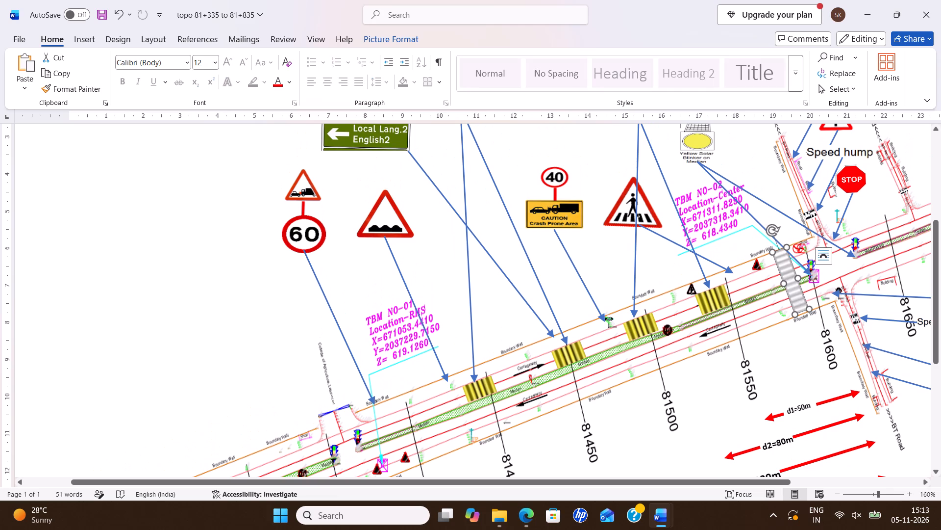
drag(787, 247, 786, 265)
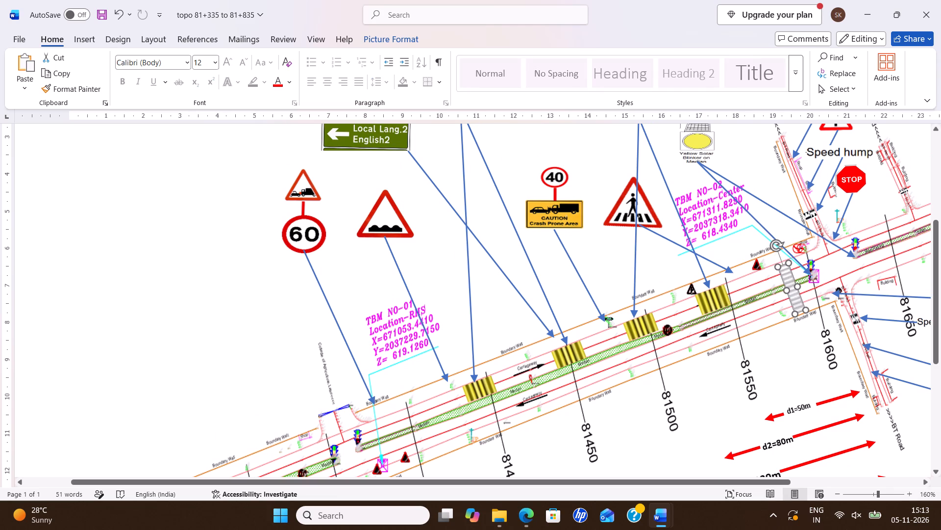
drag(786, 265, 784, 261)
drag(807, 310, 806, 310)
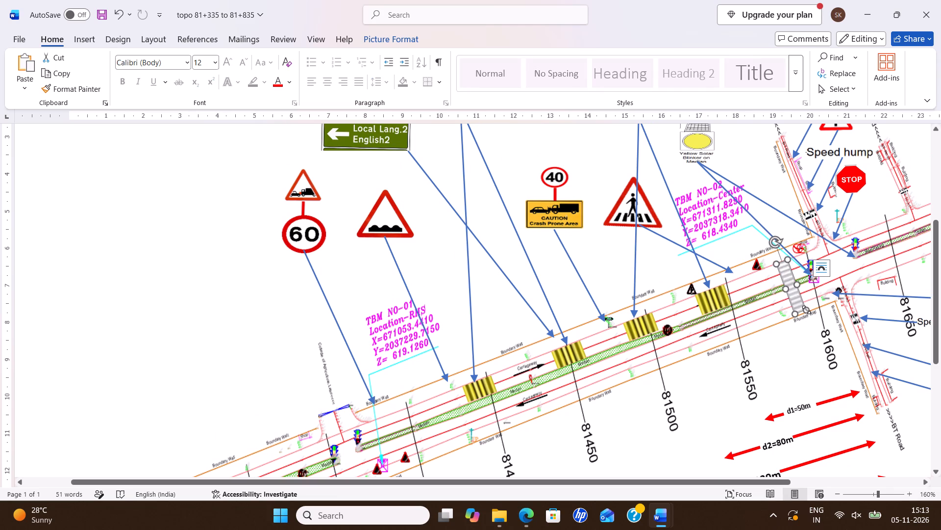
drag(806, 310, 799, 301)
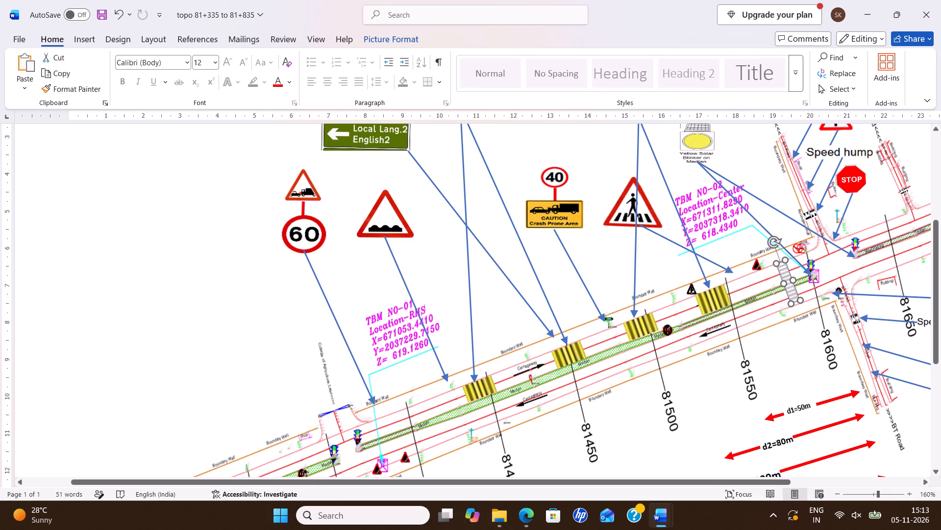
drag(799, 301, 797, 293)
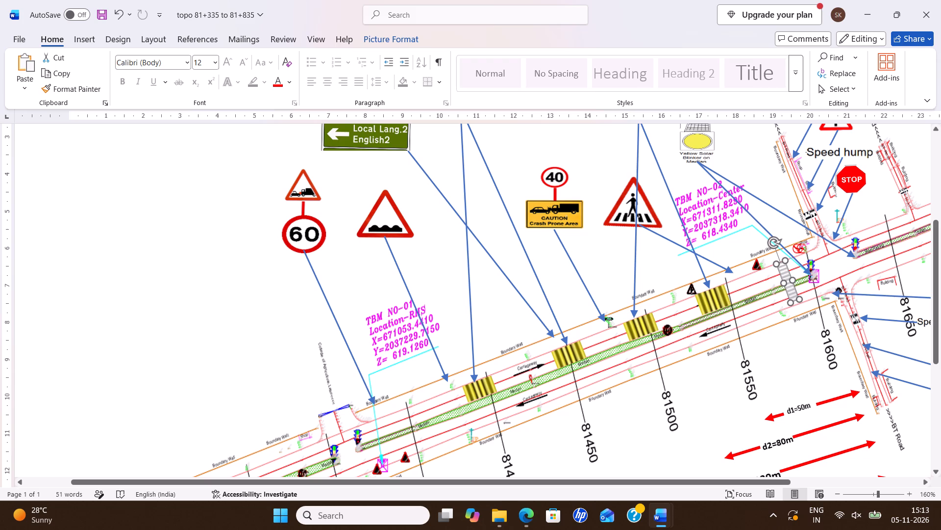
drag(797, 293, 800, 294)
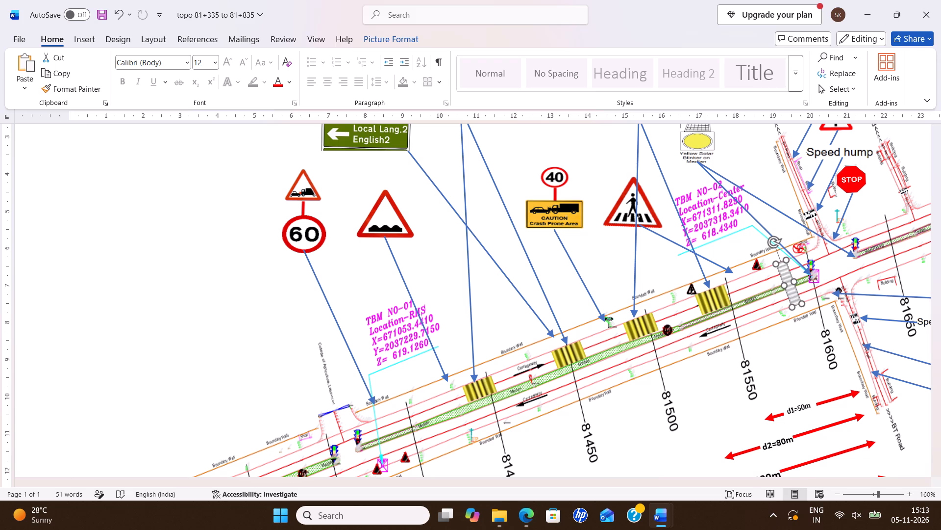
drag(800, 294, 799, 294)
click(776, 326)
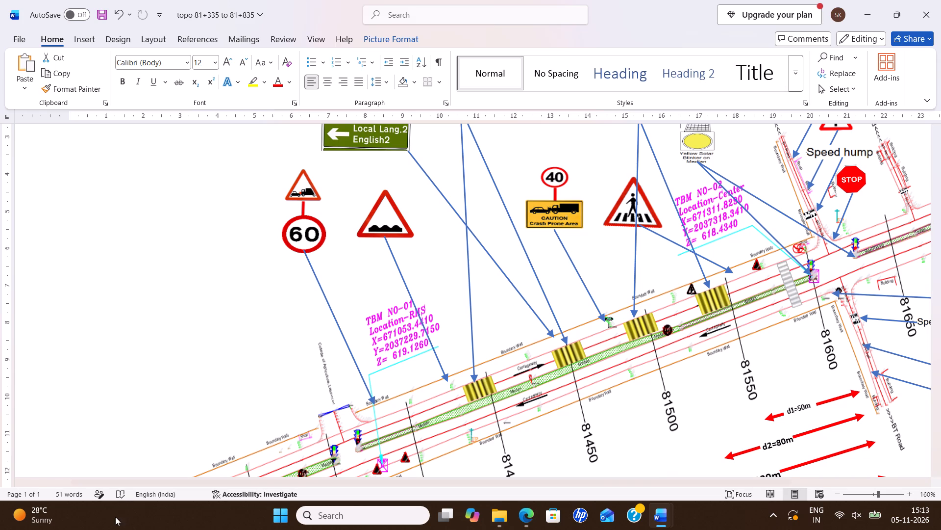
click(796, 298)
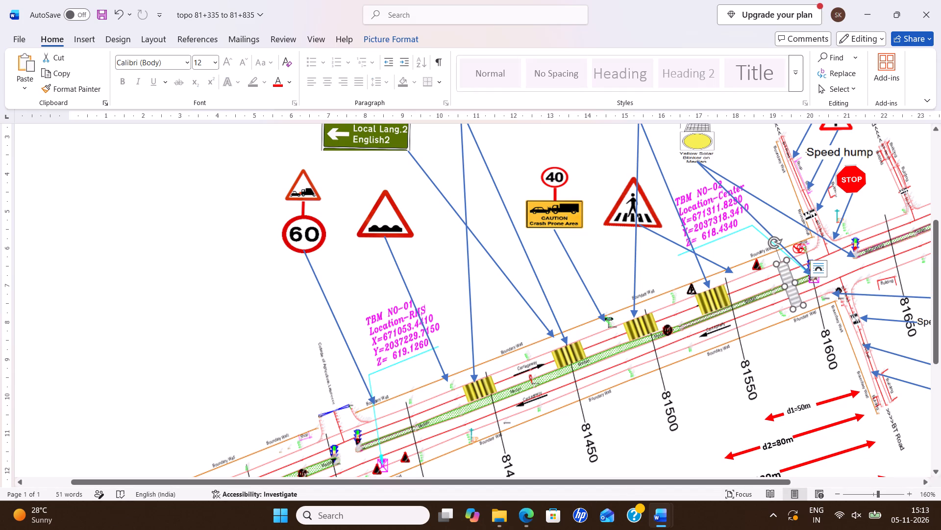
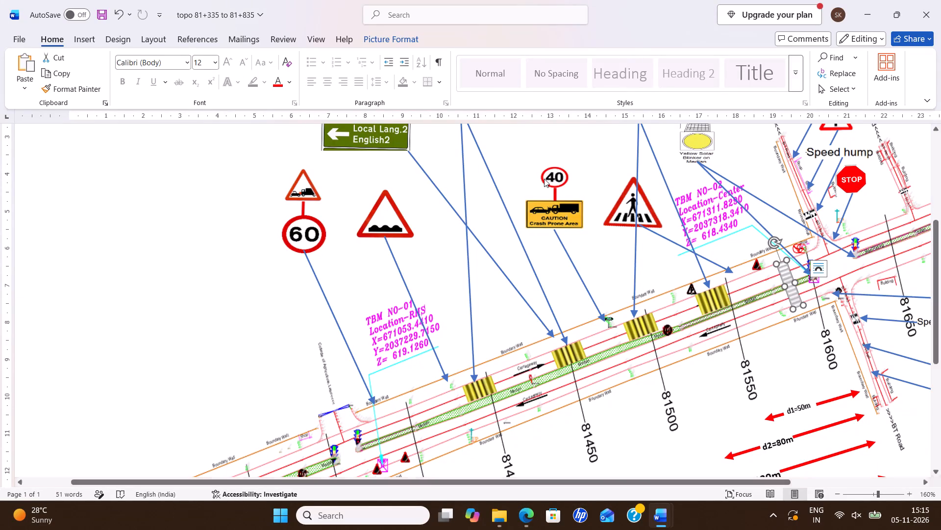
Duplicate the zebra crossing before chainage 81600 and place the copy across both carriageways beyond the junction, just before chainage 81650.
drag(777, 483, 810, 486)
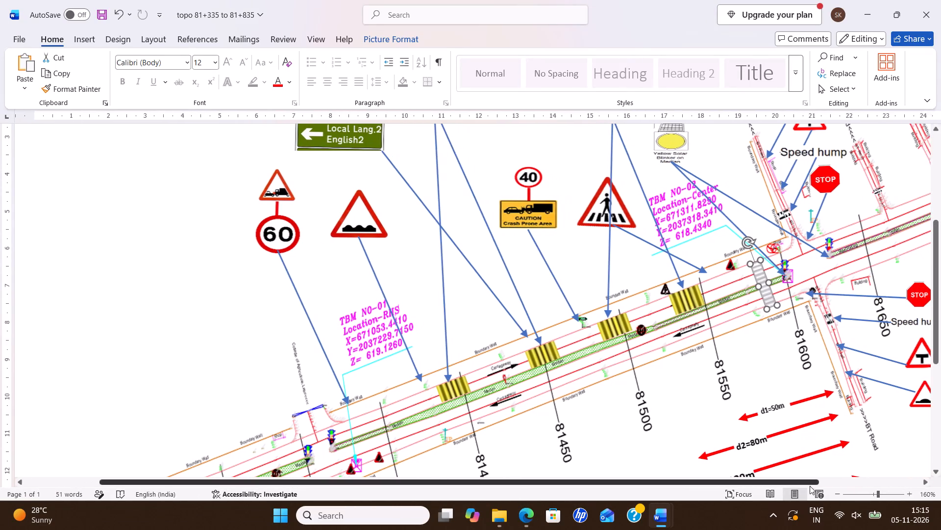
drag(810, 486, 860, 477)
click(688, 297)
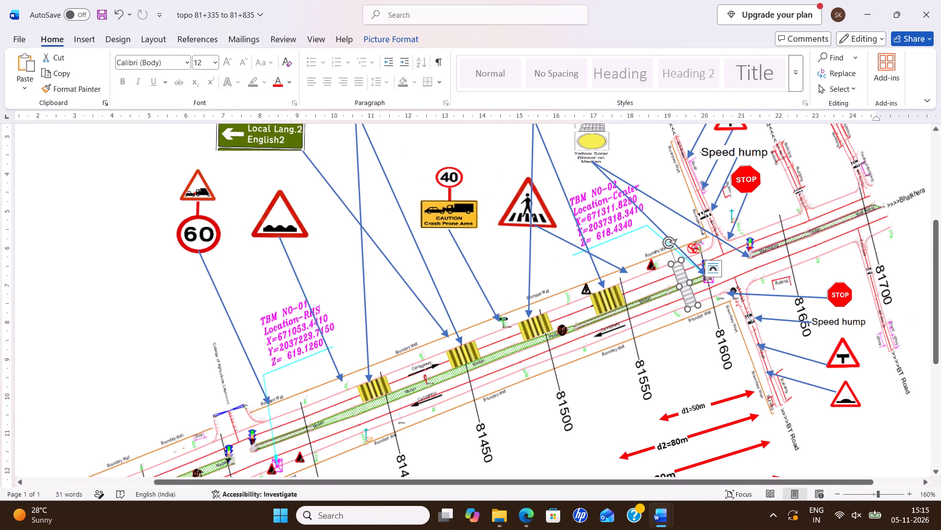
key(ctrl+c)
key(ctrl+v)
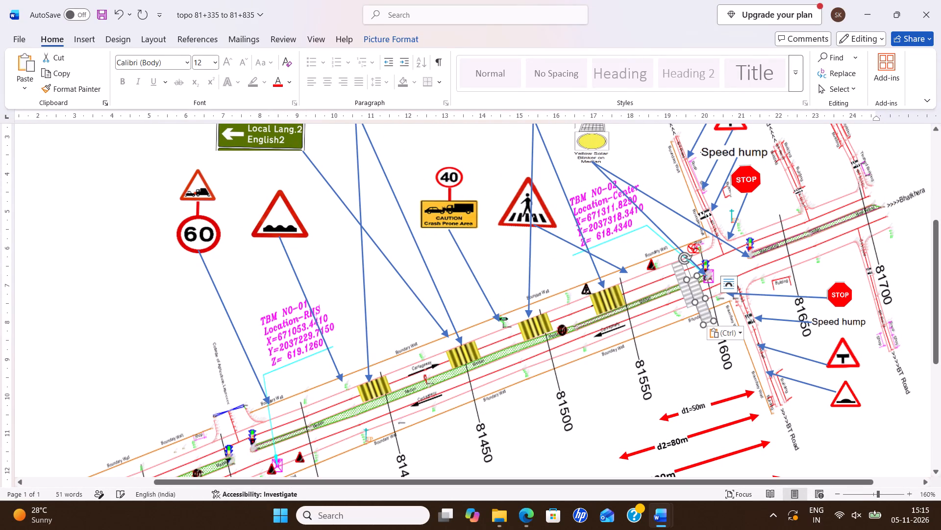
drag(699, 304, 771, 257)
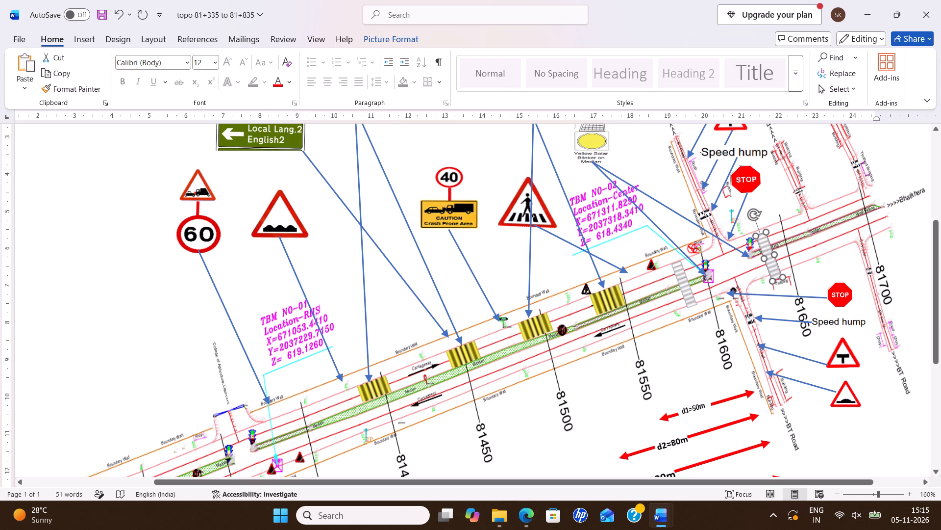
drag(771, 257, 771, 252)
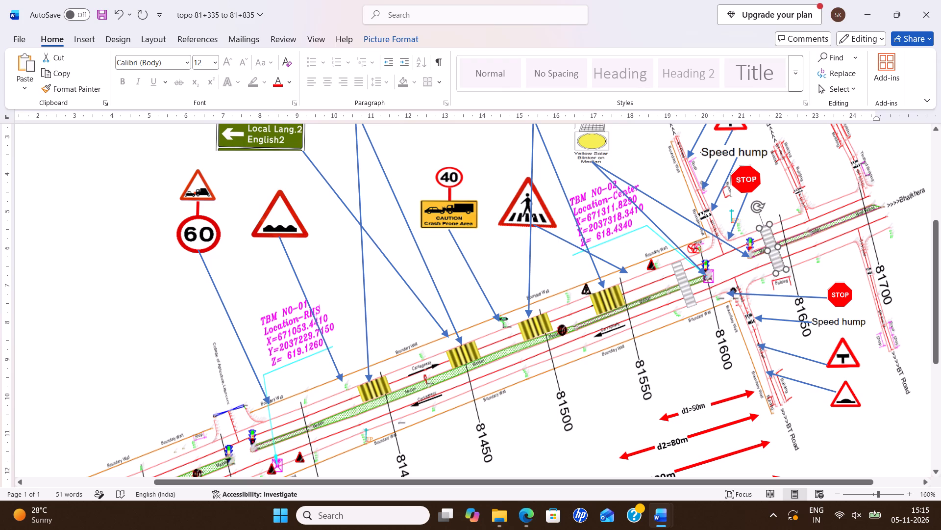
drag(771, 252, 771, 252)
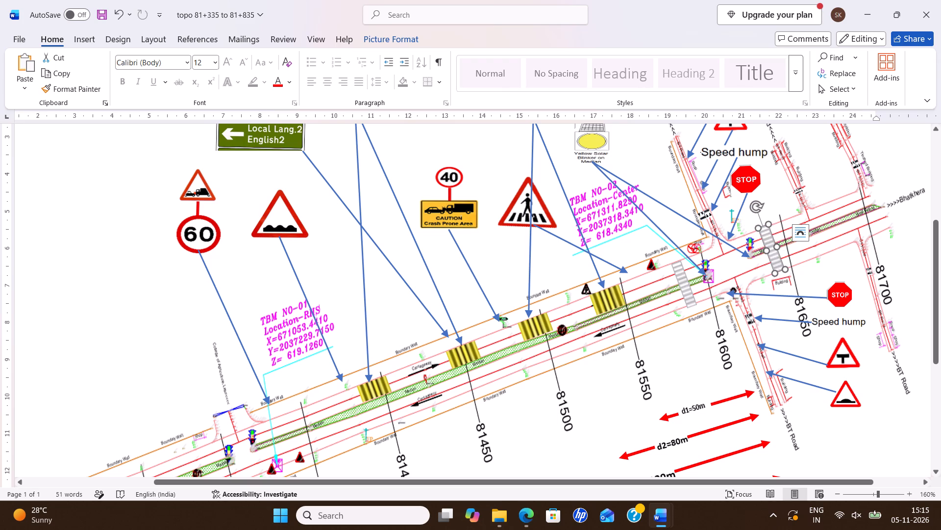
click(782, 269)
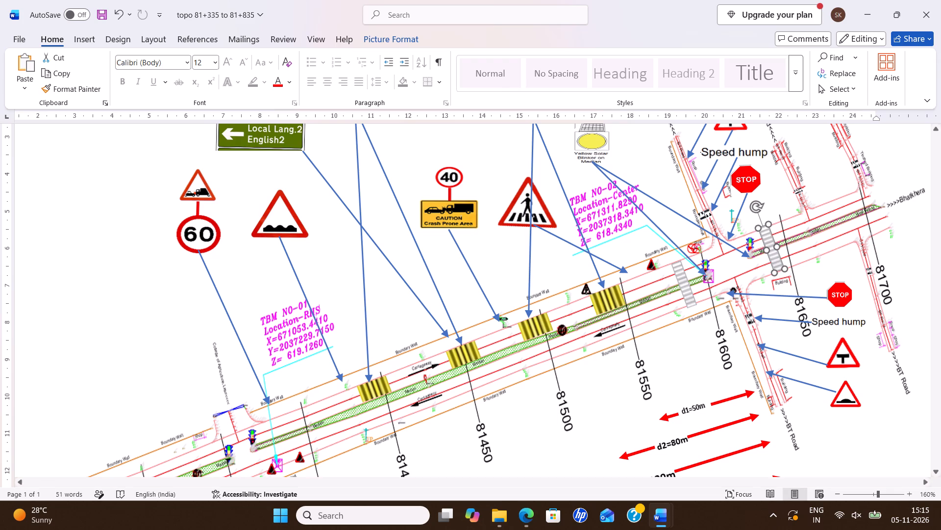
click(746, 271)
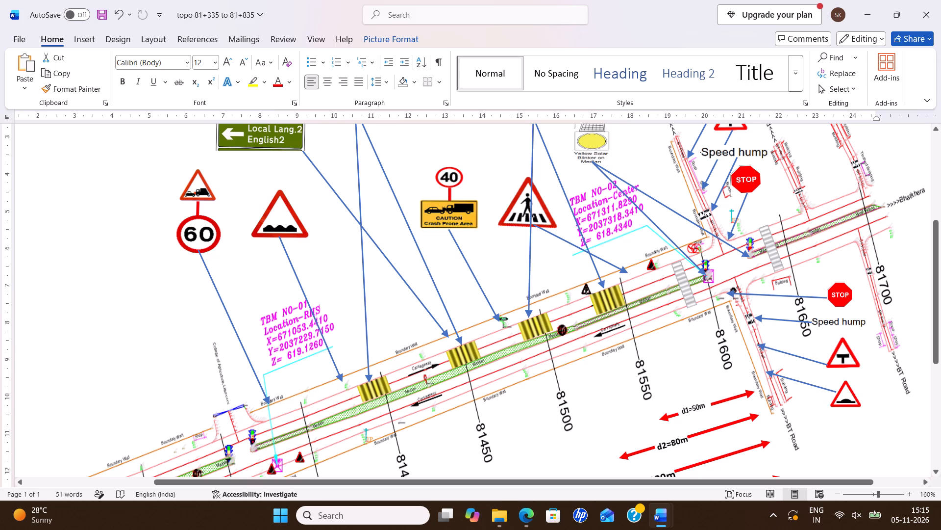
Shift the pedestrian crossing sign toward TBM NO-02, and move the yellow solar blinker with both its arrow tails toward the BT Road.
scroll(578, 281, up, 3)
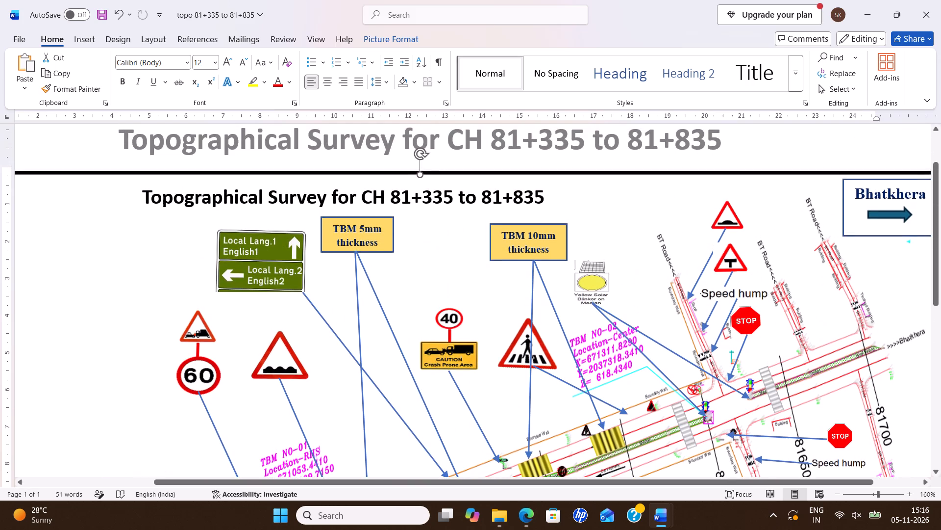
scroll(563, 306, down, 2)
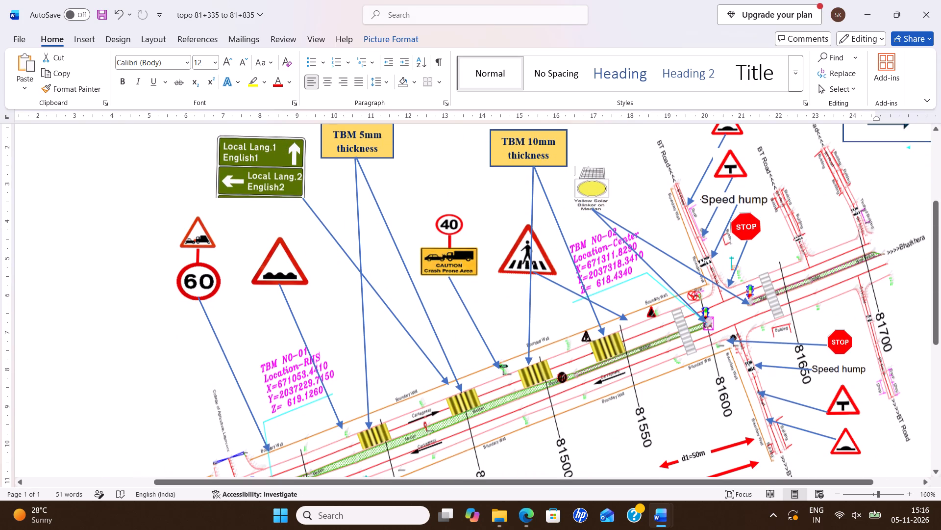
drag(543, 247, 611, 241)
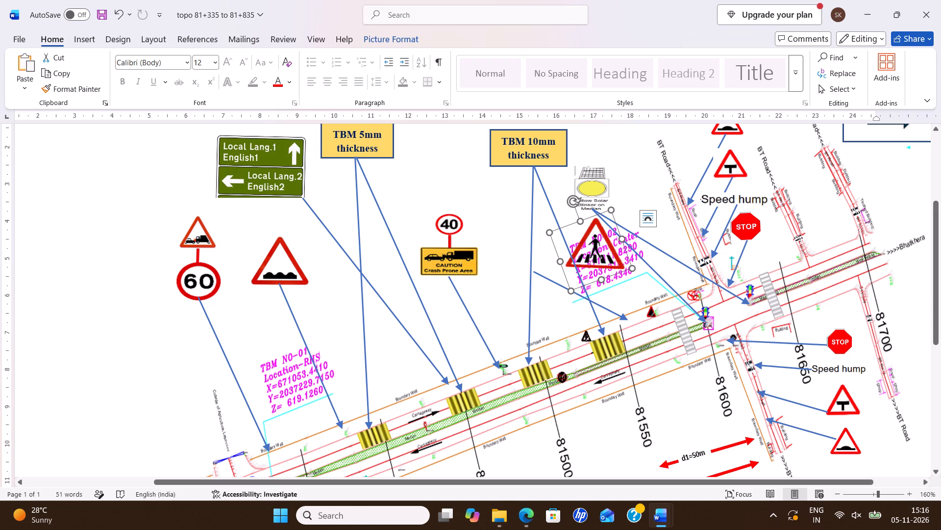
drag(591, 183, 642, 161)
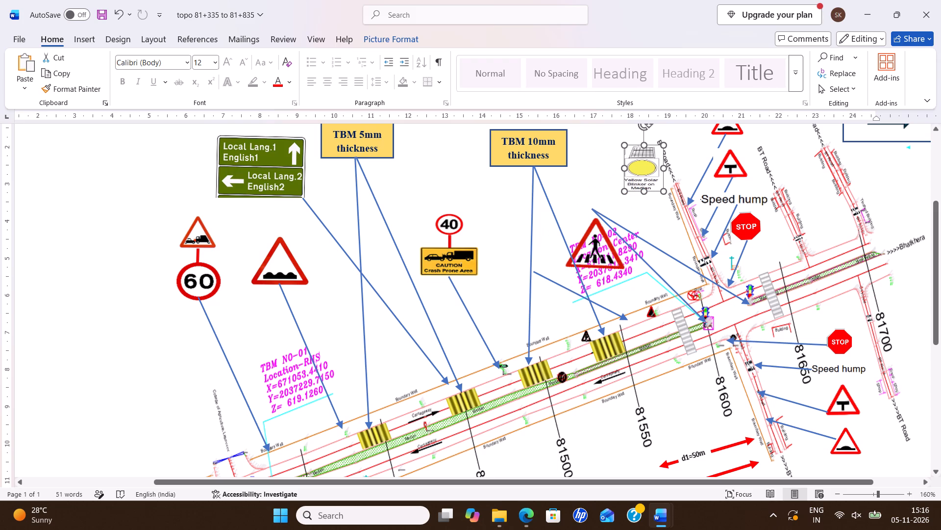
click(616, 224)
drag(591, 207, 639, 198)
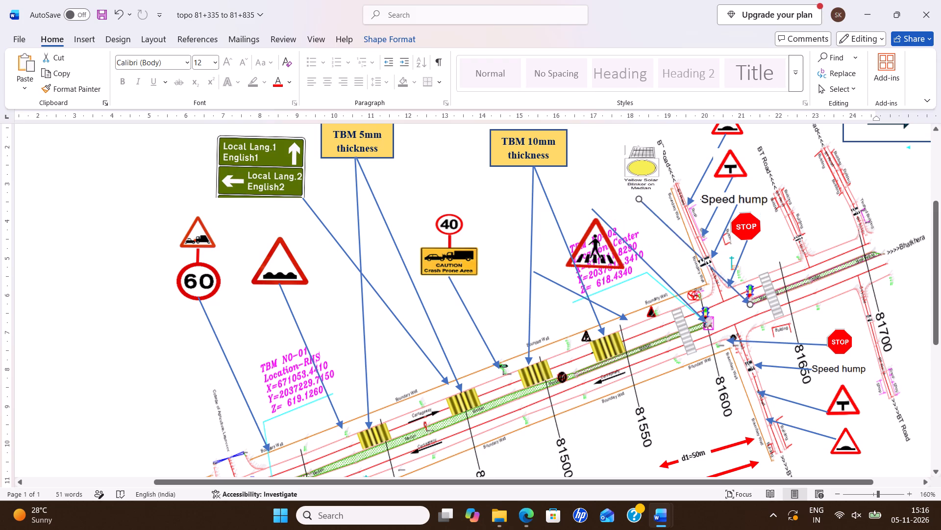
drag(639, 198, 648, 188)
click(605, 218)
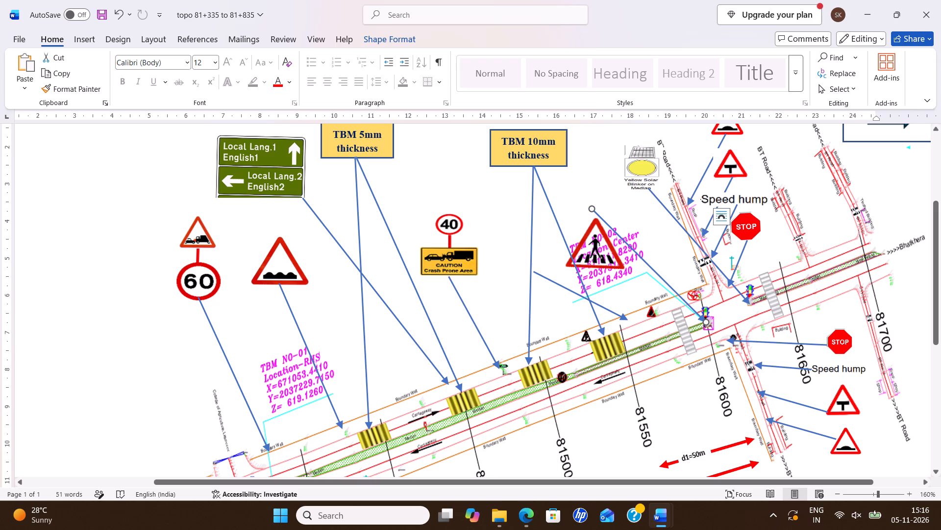
drag(594, 208, 650, 186)
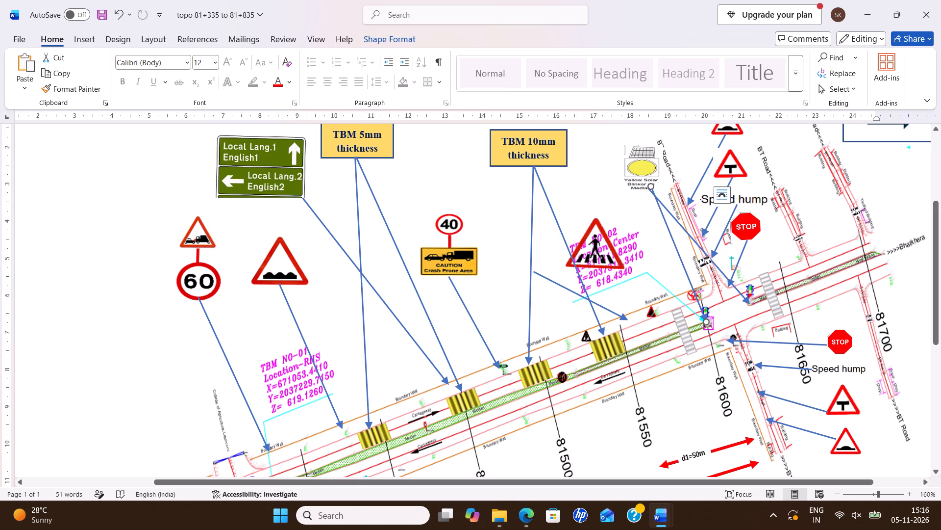
Rotate the pedestrian crossing sign slightly, place it above the TBM NO-02 text, and re-anchor its arrow from the sign to the bar marking before 81550.
drag(598, 239, 613, 210)
drag(593, 169, 591, 168)
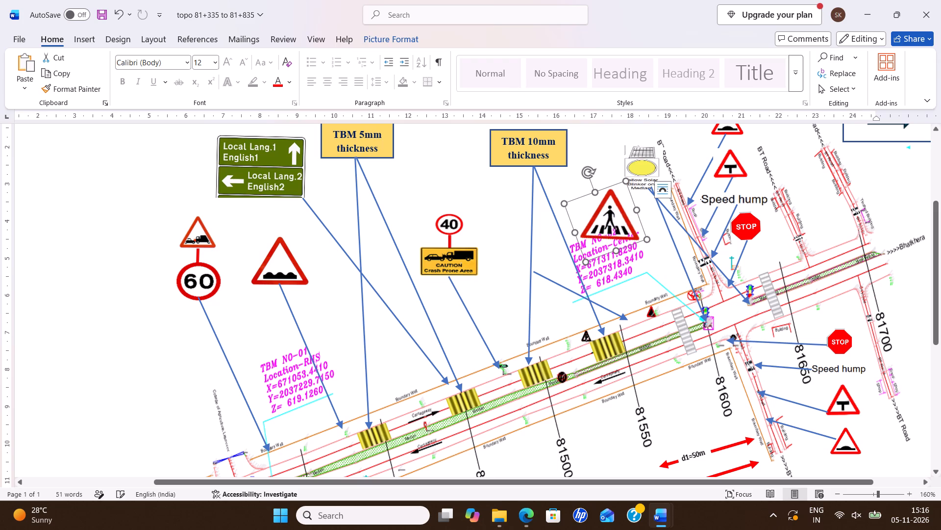
drag(591, 168, 585, 171)
drag(616, 218, 605, 199)
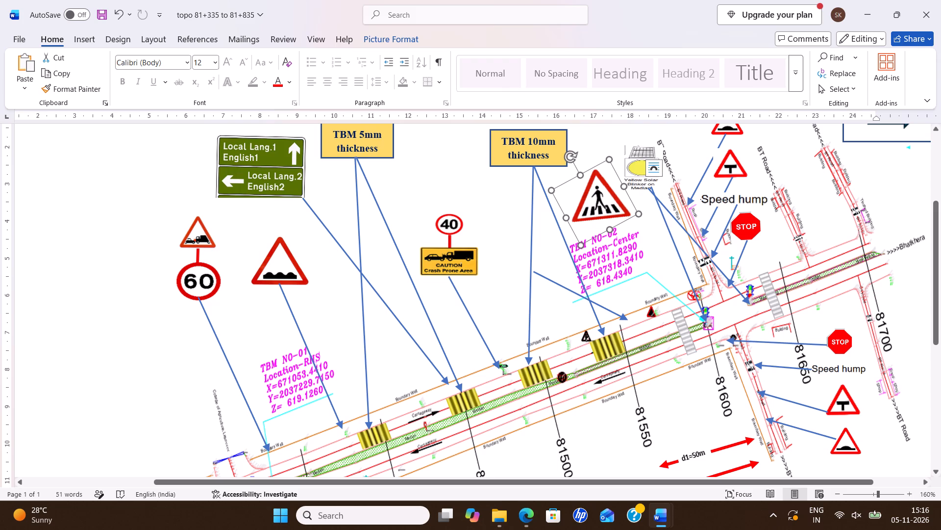
click(608, 307)
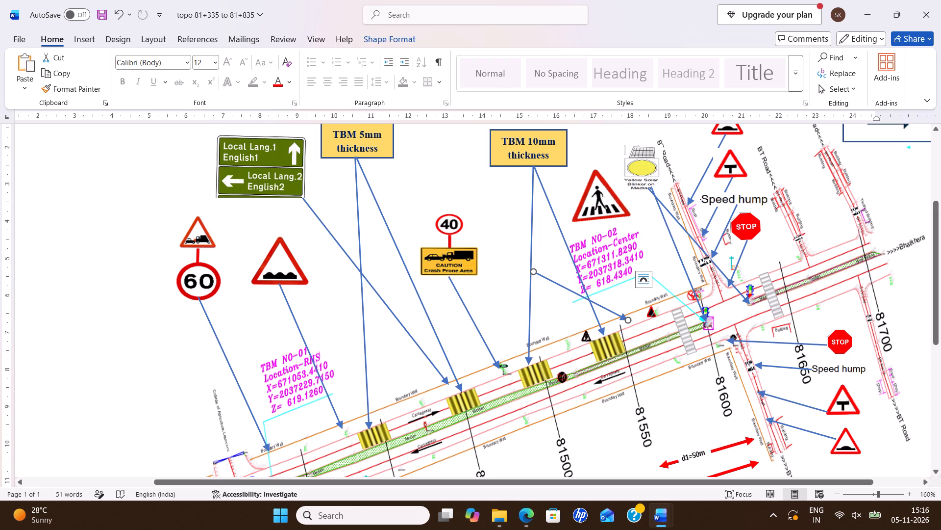
click(557, 285)
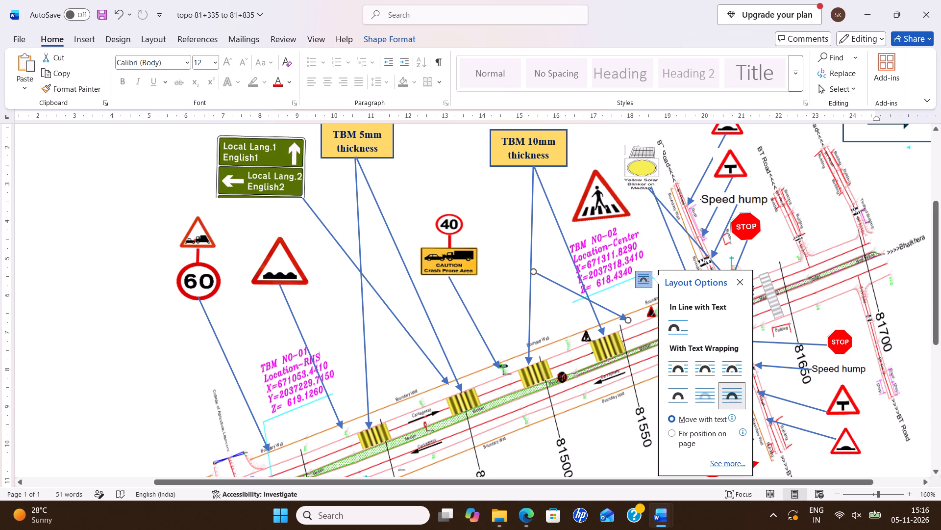
drag(538, 272, 608, 220)
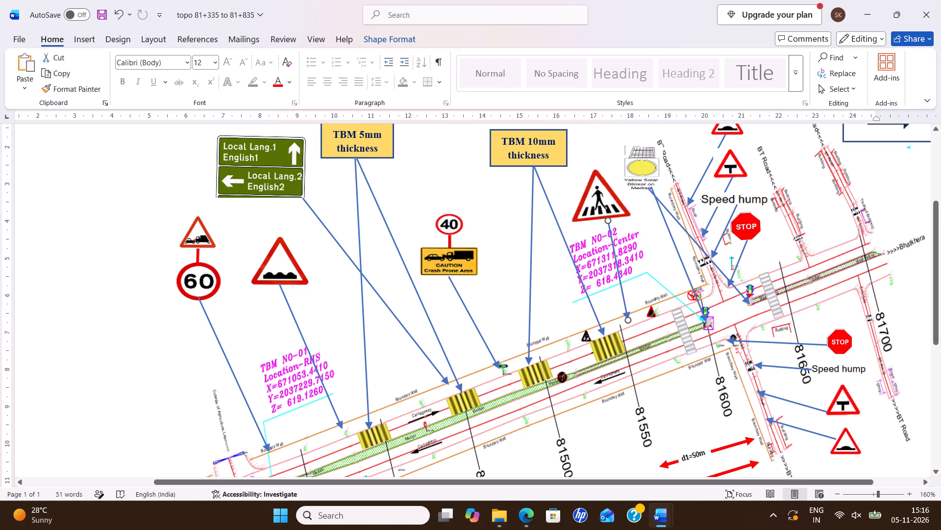
drag(608, 220, 608, 218)
click(627, 323)
drag(627, 323, 621, 335)
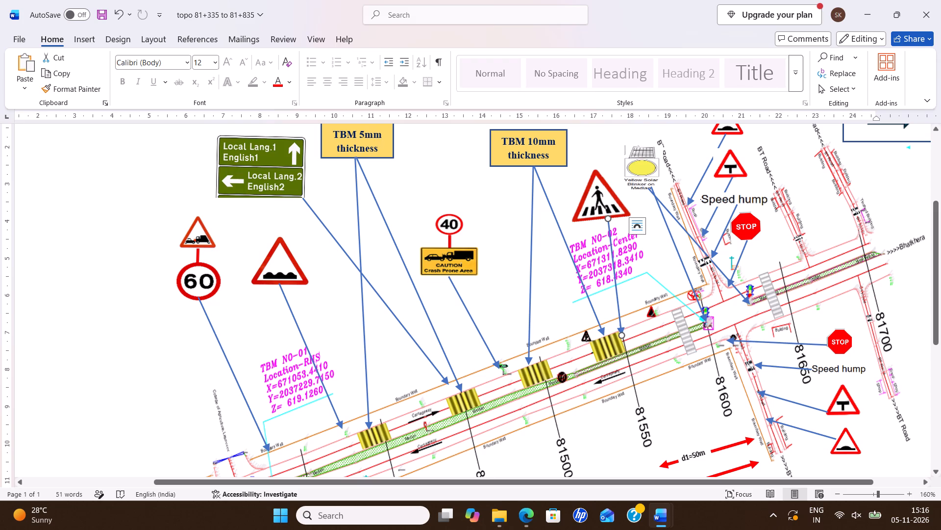
click(653, 213)
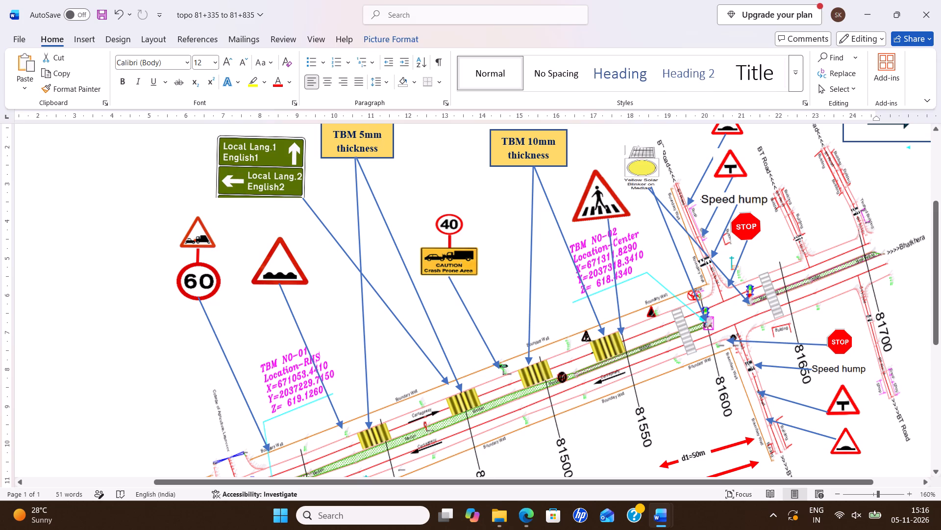
Raise the yellow solar blinker clear of the BT Road and reattach both of its arrow tails beneath it.
scroll(670, 249, up, 1)
drag(642, 222, 651, 219)
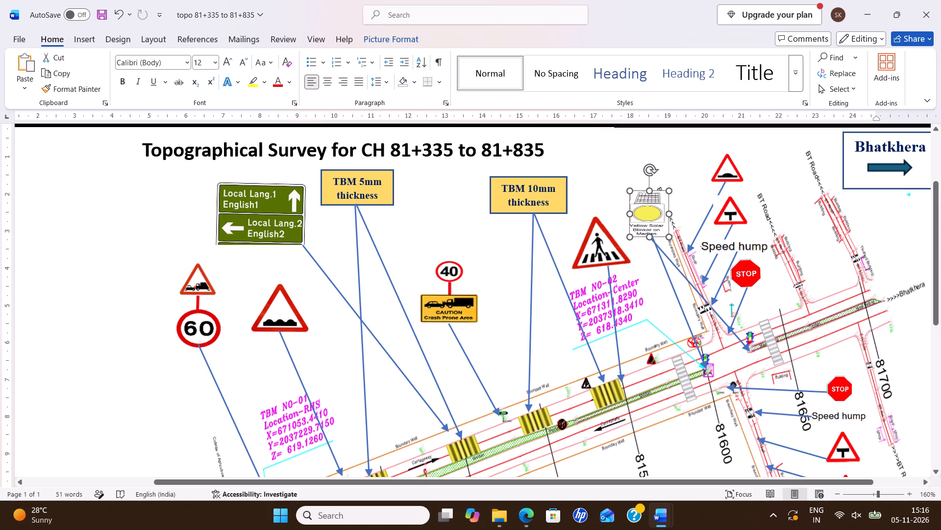
drag(651, 219, 653, 205)
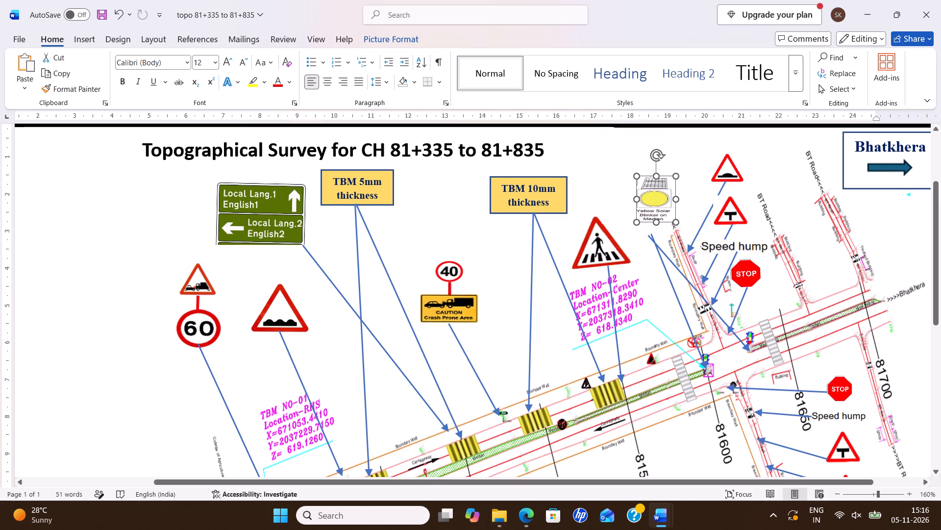
click(656, 245)
drag(648, 235, 664, 222)
click(655, 241)
drag(651, 235, 665, 222)
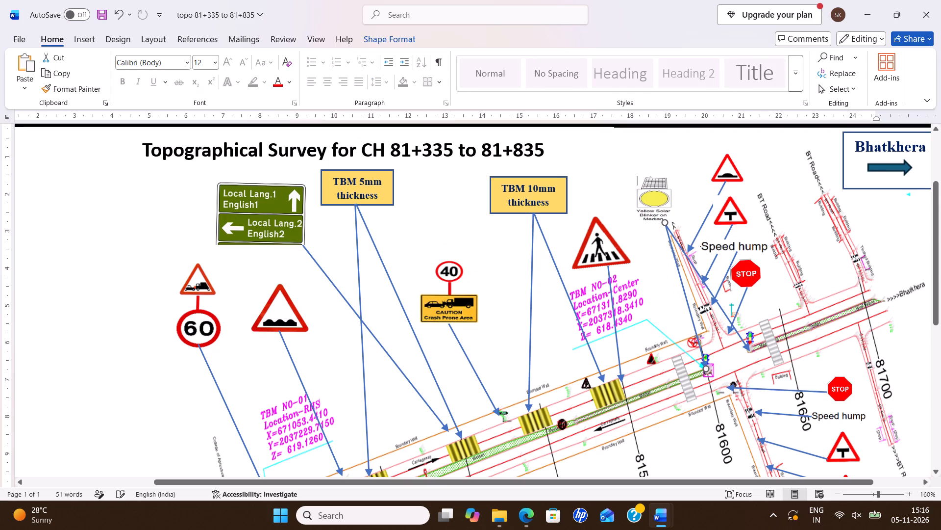
drag(665, 222, 664, 222)
click(655, 253)
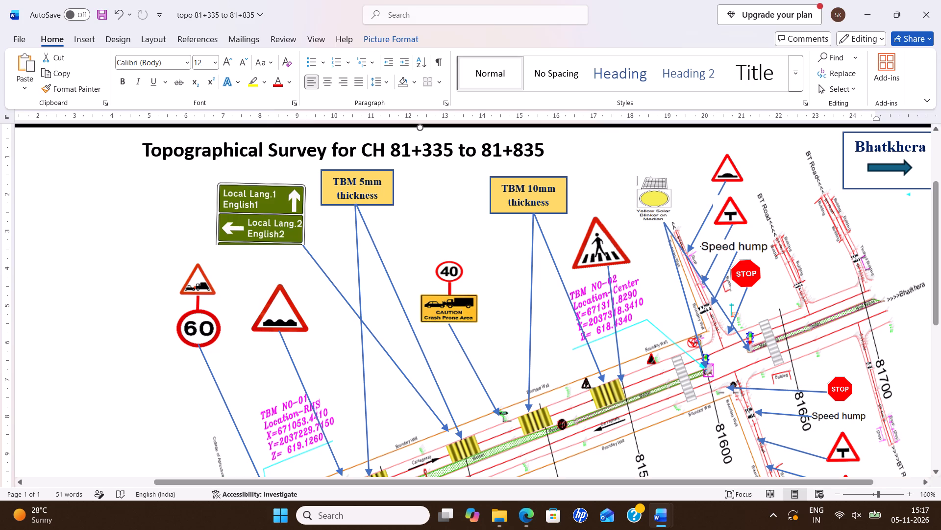
Duplicate the pedestrian sign's arrow, pointing the copy at the zebra crossing before chainage 81600 with its tail above the sign.
click(612, 297)
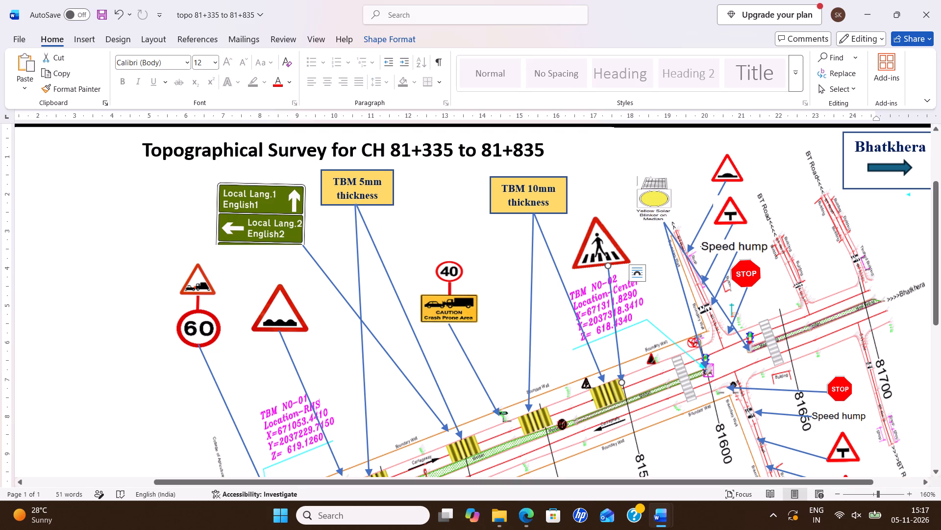
key(ctrl+c)
key(ctrl+v)
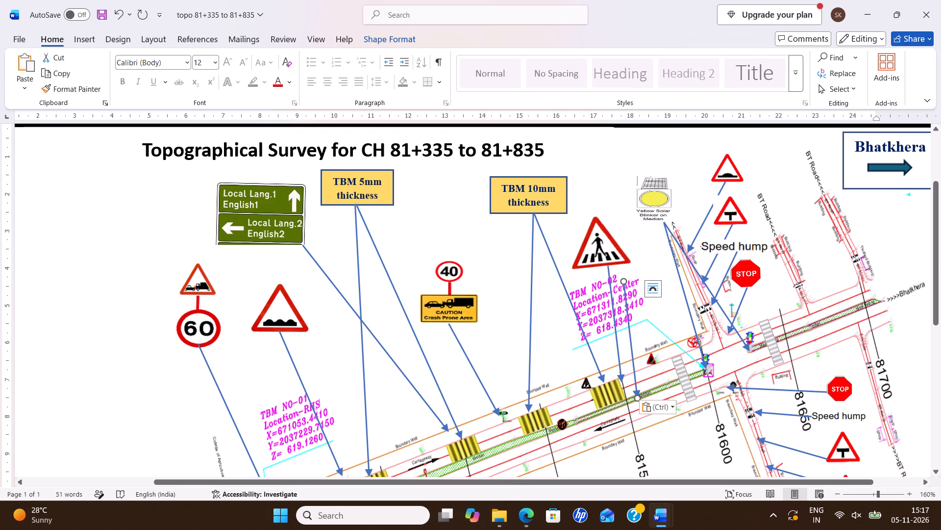
drag(629, 328, 680, 283)
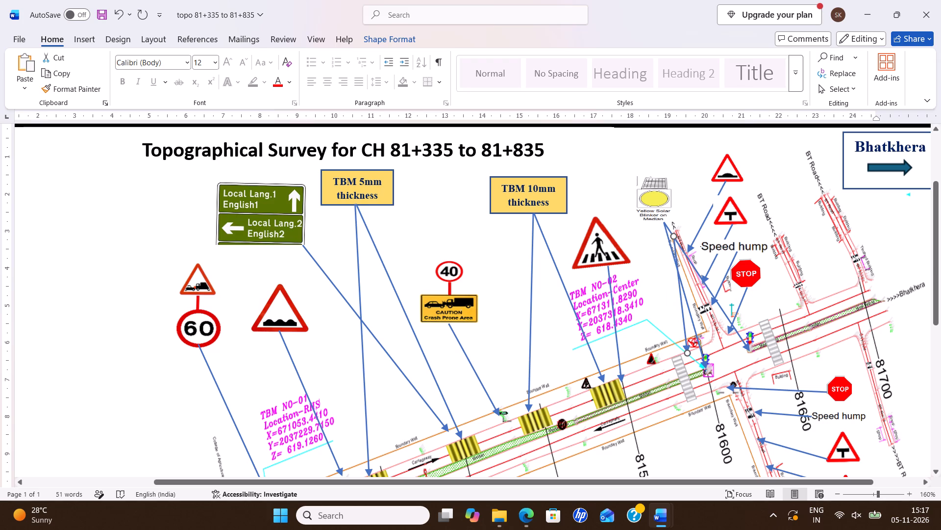
drag(680, 283, 677, 283)
drag(675, 236, 657, 258)
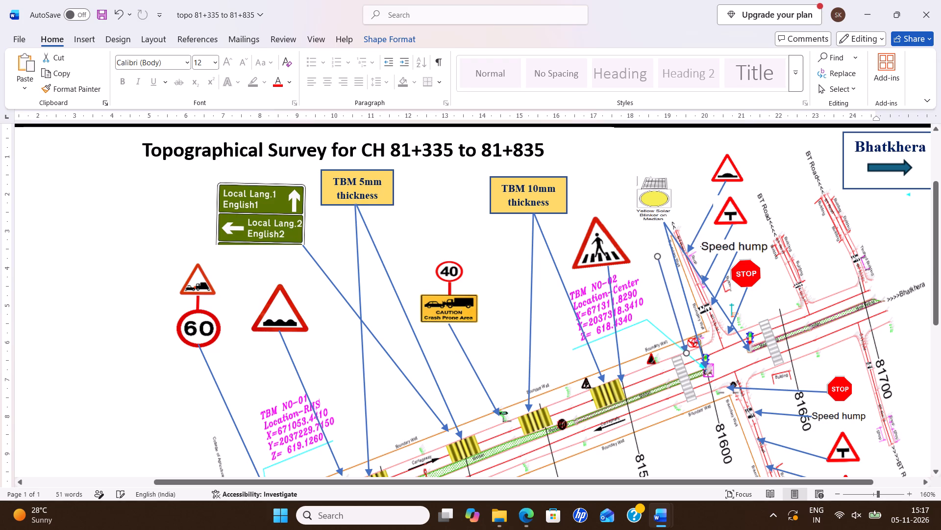
drag(657, 258, 610, 195)
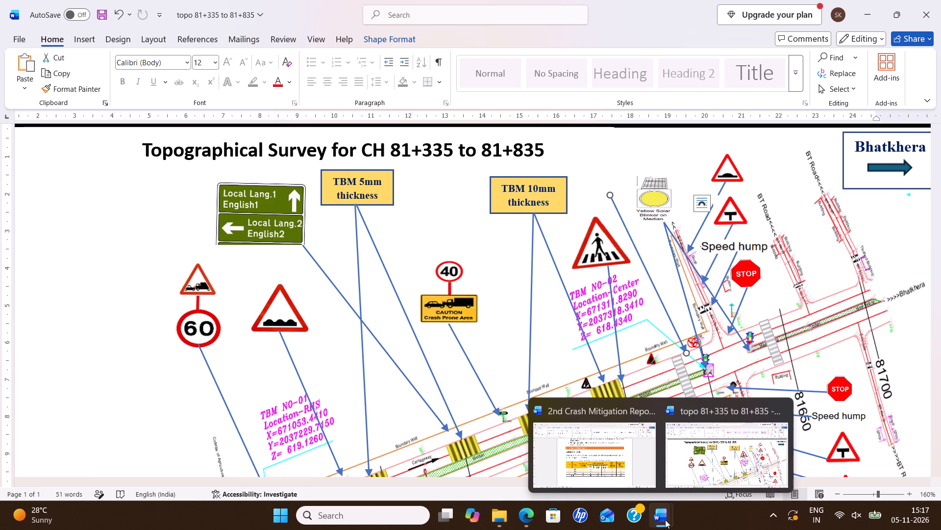
Minimize the open documents, switch to File Explorer, and go through the Pictures and Documents folders to the Gallery.
click(866, 7)
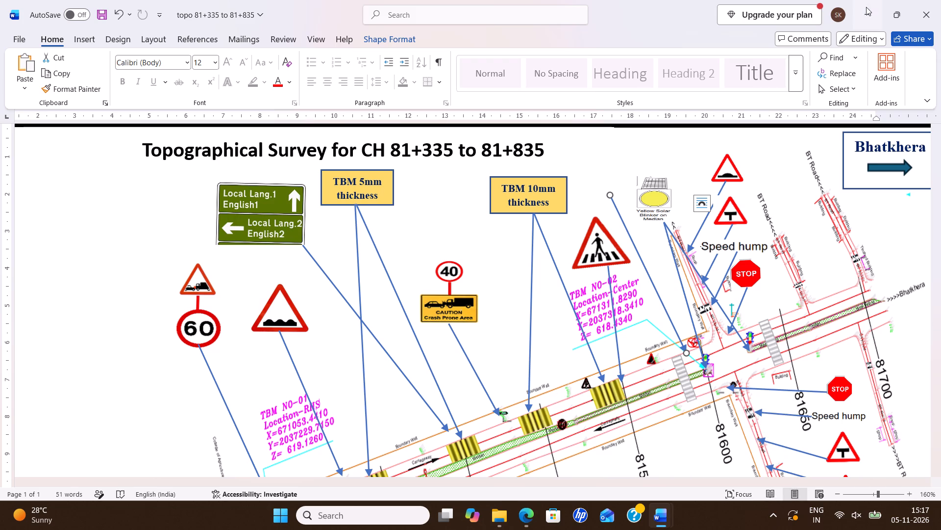
click(866, 9)
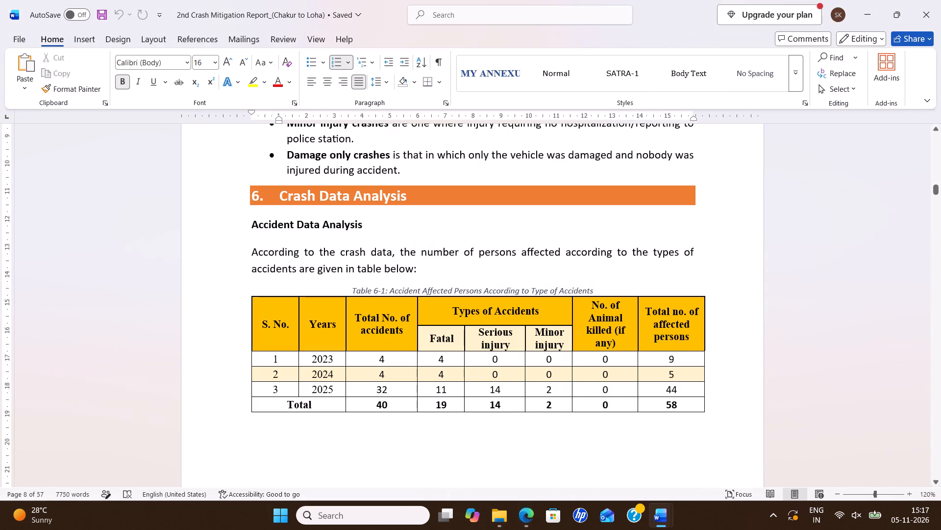
click(871, 7)
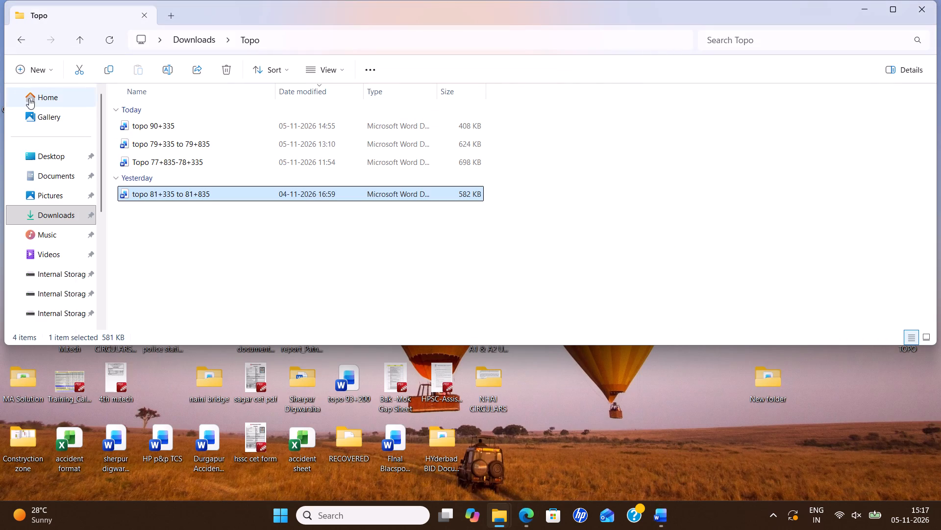
click(50, 196)
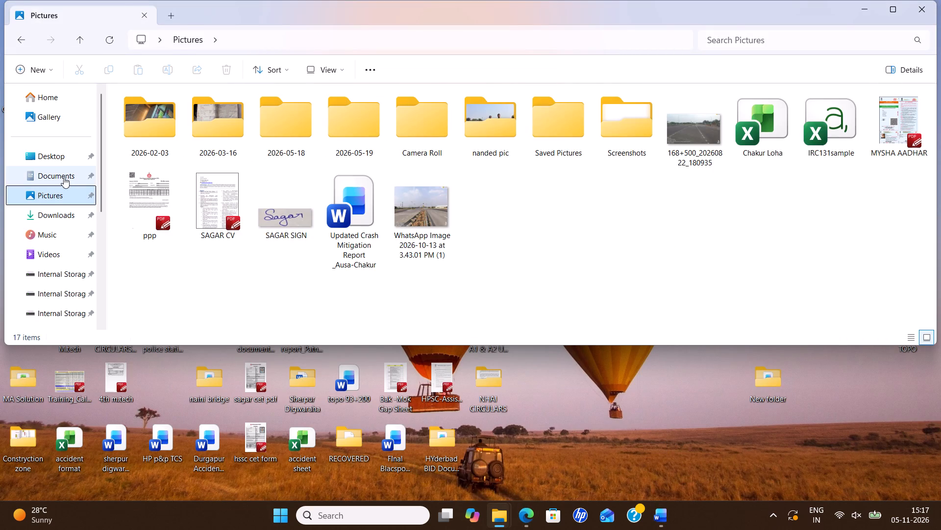
click(58, 168)
click(53, 120)
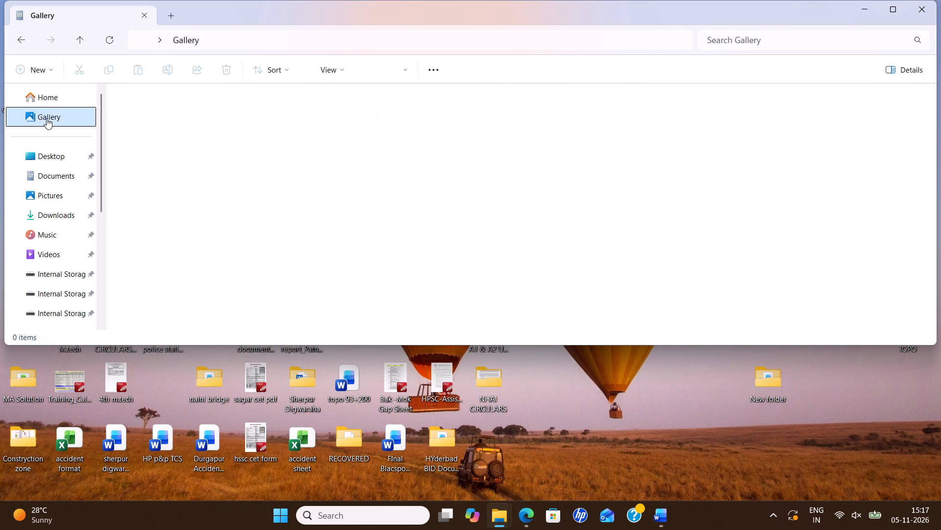
Look through the Gallery's thumbnails of drawings, signs and site photos from October 2026 back to April 2026.
scroll(535, 223, down, 13)
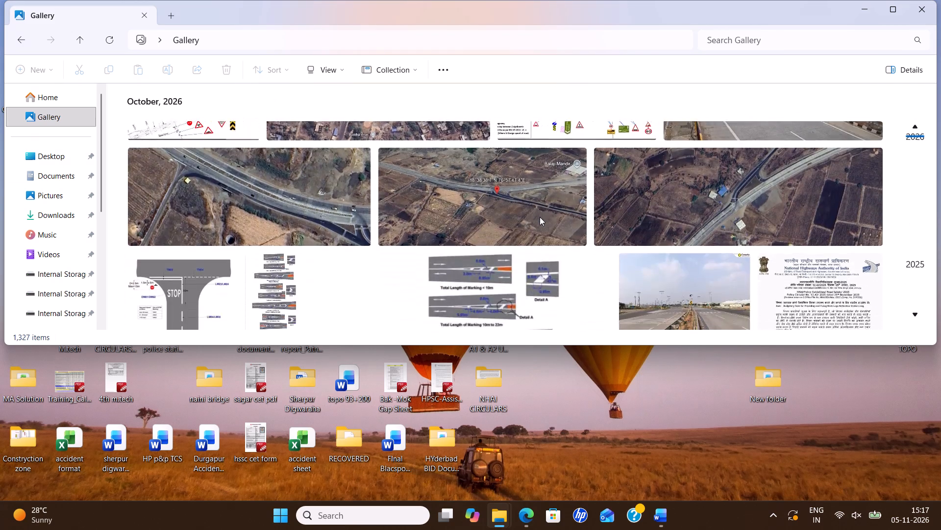
scroll(540, 217, down, 12)
scroll(651, 238, down, 15)
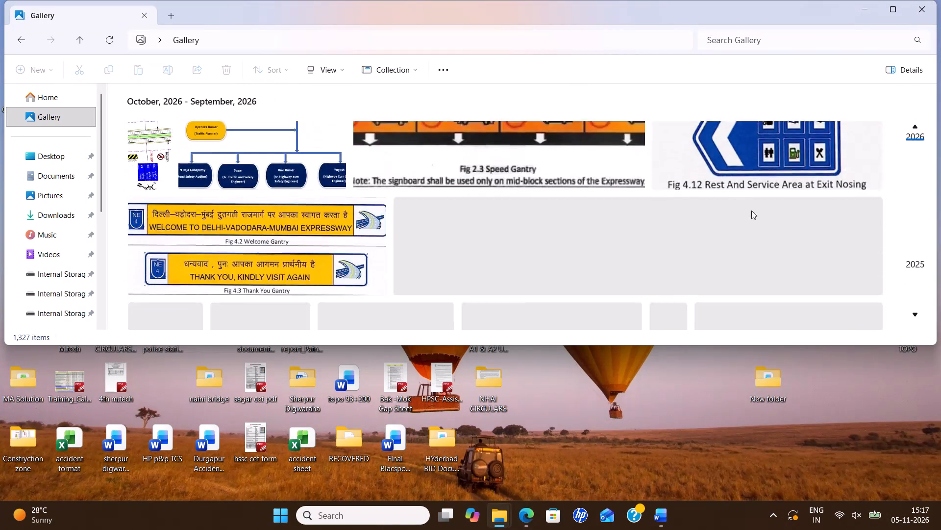
scroll(751, 211, down, 17)
scroll(745, 209, down, 8)
scroll(763, 157, down, 2)
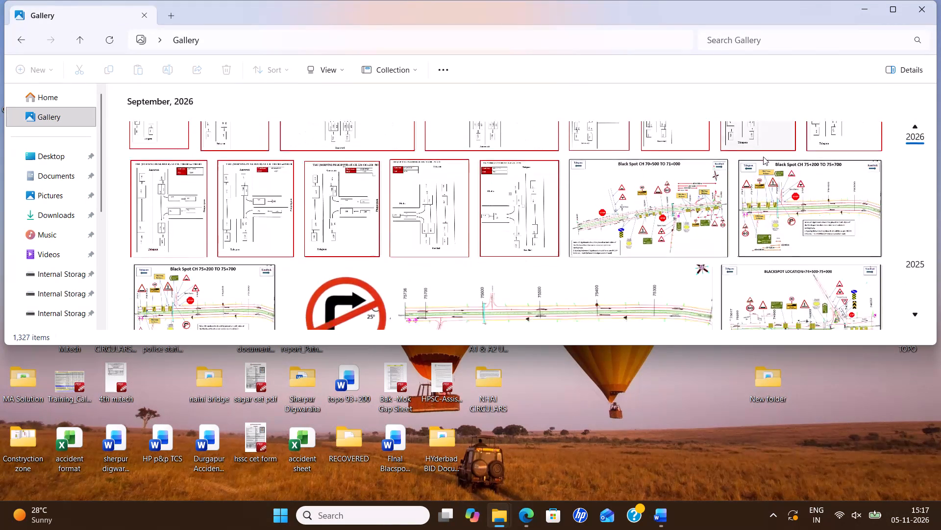
scroll(763, 157, down, 15)
scroll(771, 202, down, 7)
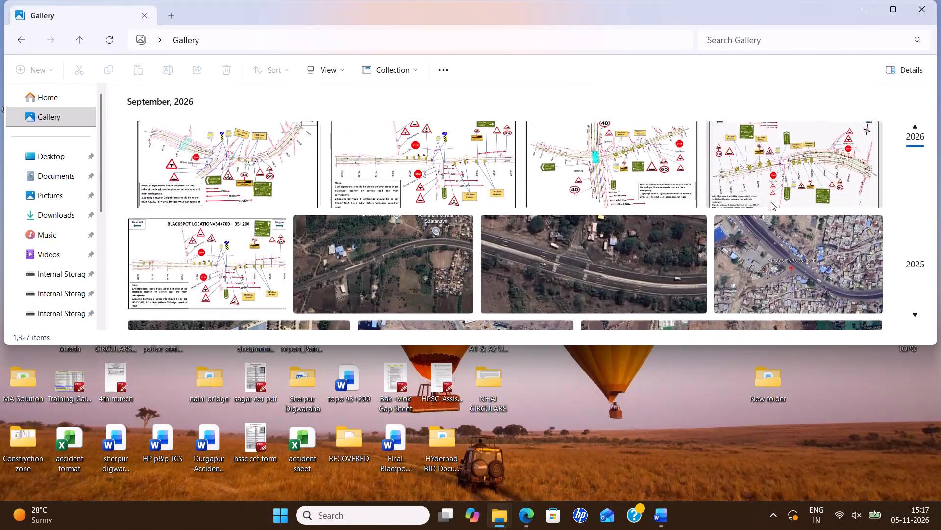
scroll(771, 202, down, 20)
scroll(771, 202, down, 9)
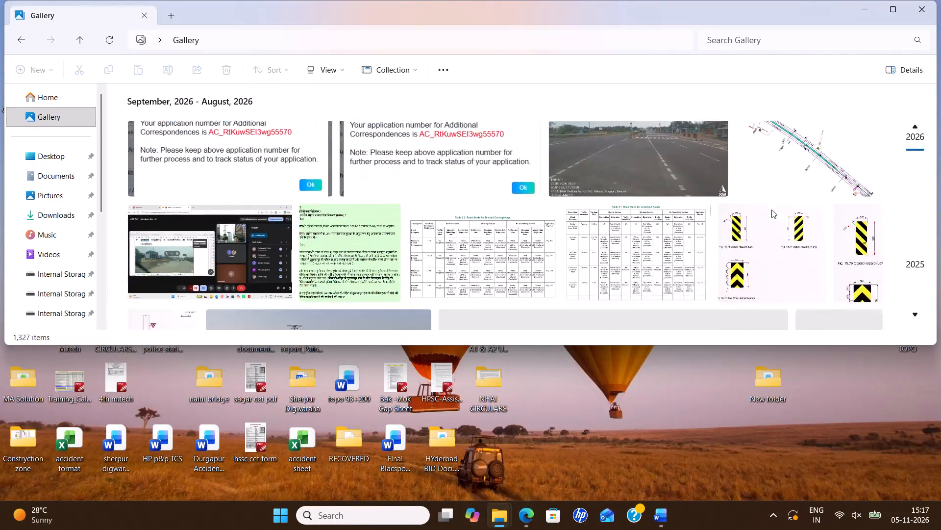
scroll(771, 210, down, 14)
scroll(781, 230, down, 19)
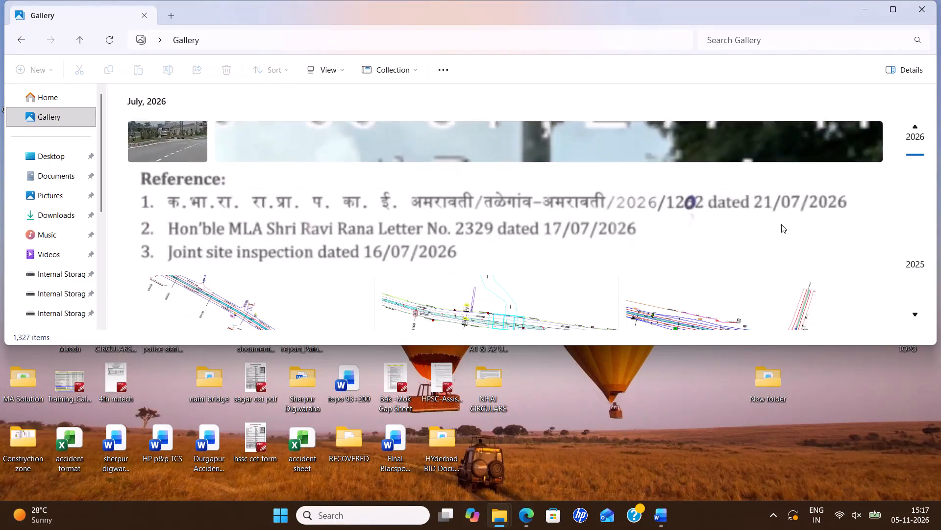
scroll(782, 224, down, 20)
scroll(792, 222, down, 17)
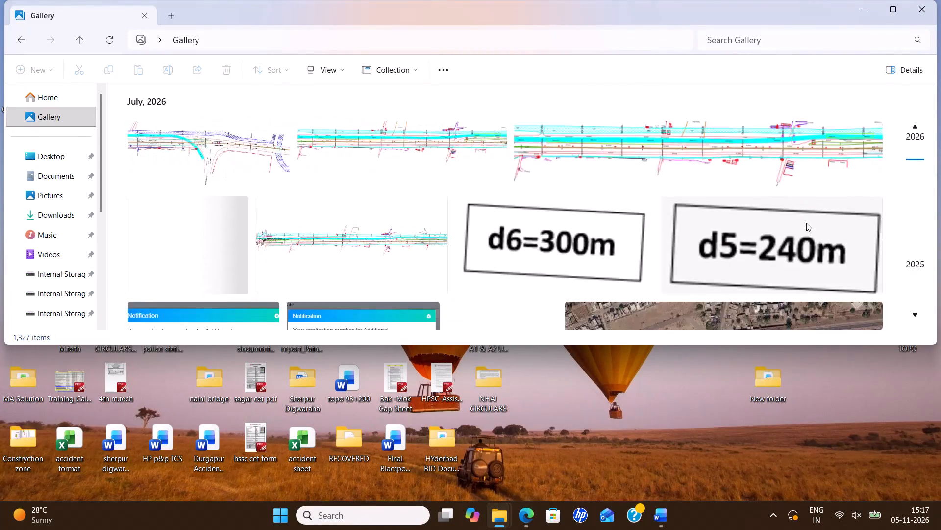
scroll(806, 223, down, 3)
scroll(821, 224, up, 1)
scroll(822, 223, down, 11)
scroll(821, 221, down, 13)
scroll(827, 228, up, 1)
scroll(827, 228, down, 12)
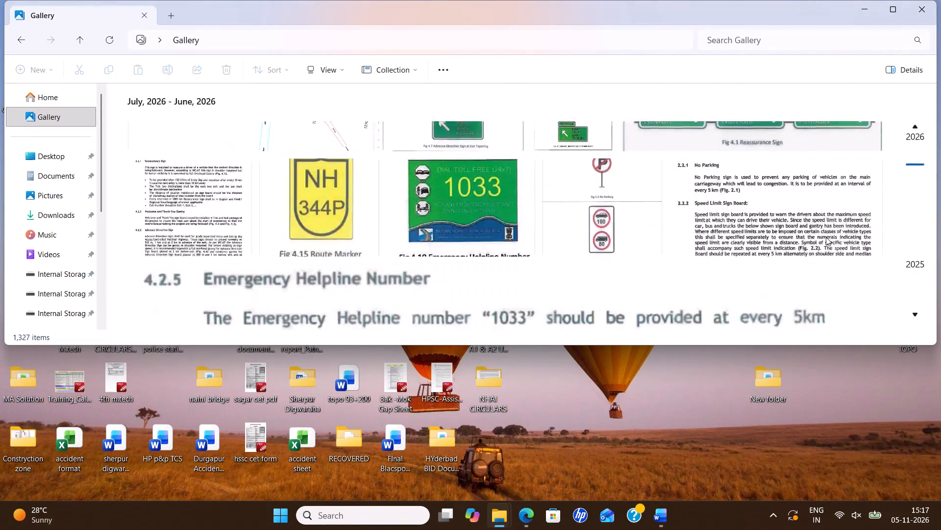
scroll(826, 237, down, 20)
scroll(826, 237, down, 2)
scroll(826, 238, up, 1)
scroll(826, 239, down, 12)
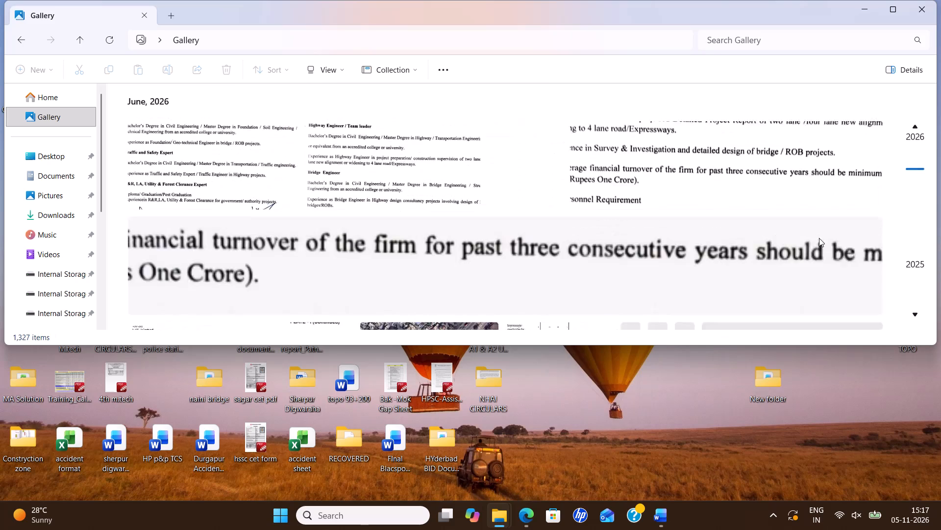
scroll(815, 246, down, 1)
scroll(814, 247, up, 1)
scroll(813, 250, down, 19)
scroll(812, 248, down, 6)
scroll(856, 225, down, 10)
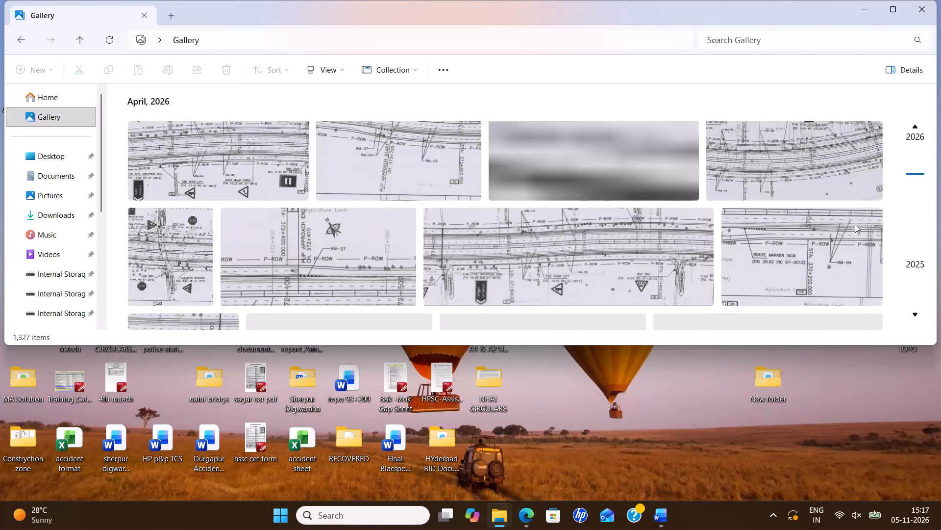
scroll(855, 224, down, 7)
Maximize the Gallery window and look through the older images from April 2026 back to December 2025.
click(896, 7)
scroll(769, 272, down, 11)
drag(926, 211, 925, 223)
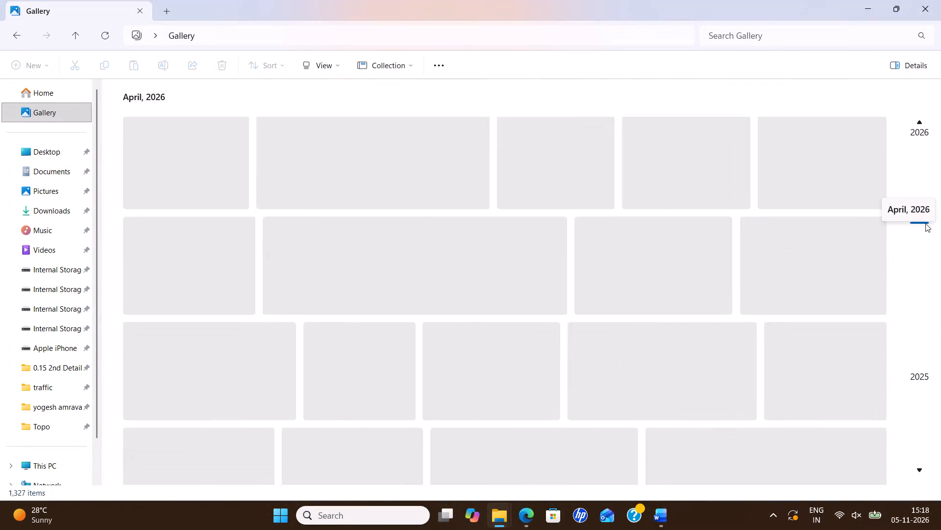
drag(925, 223, 925, 234)
drag(925, 235, 924, 250)
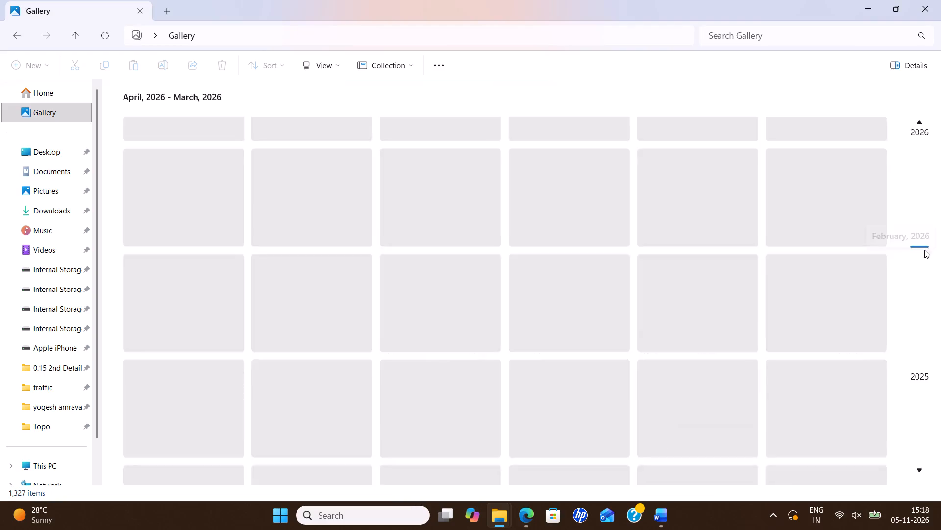
drag(924, 250, 924, 260)
drag(924, 260, 924, 270)
drag(923, 272, 923, 285)
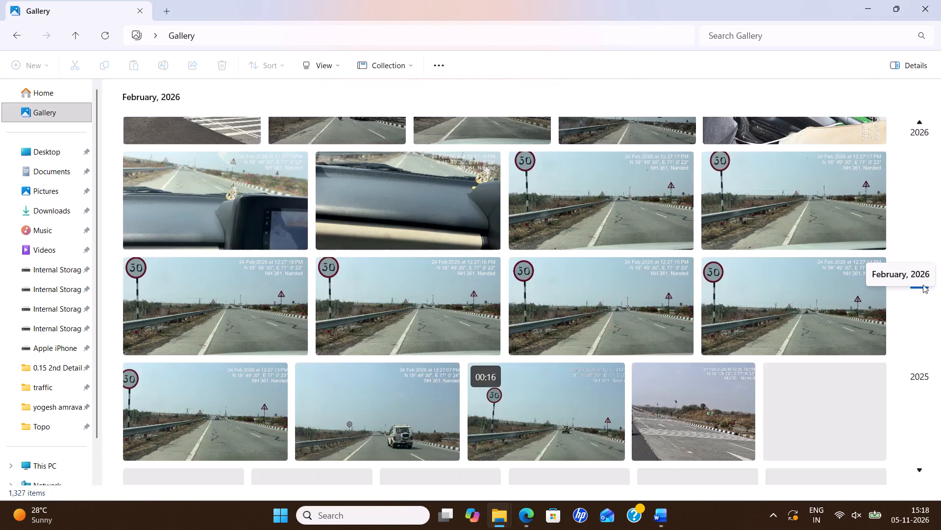
drag(923, 285, 923, 295)
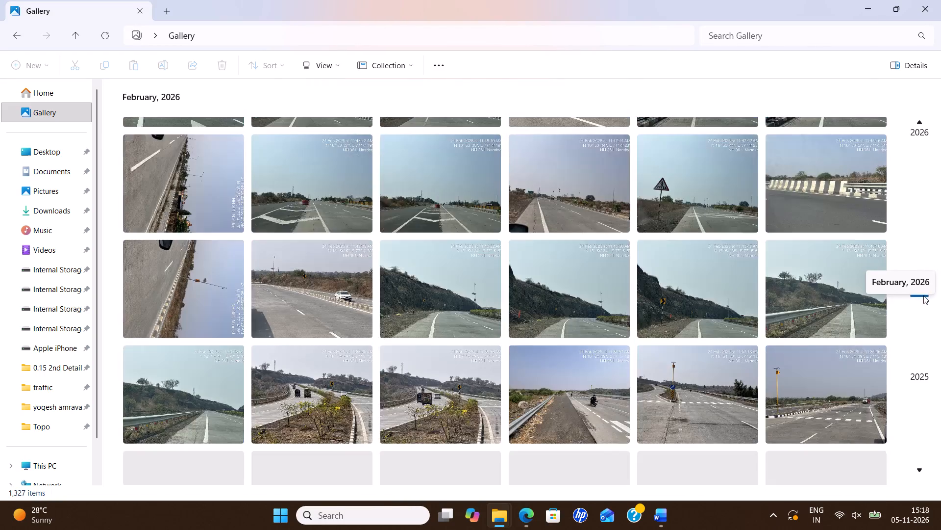
drag(923, 295, 925, 303)
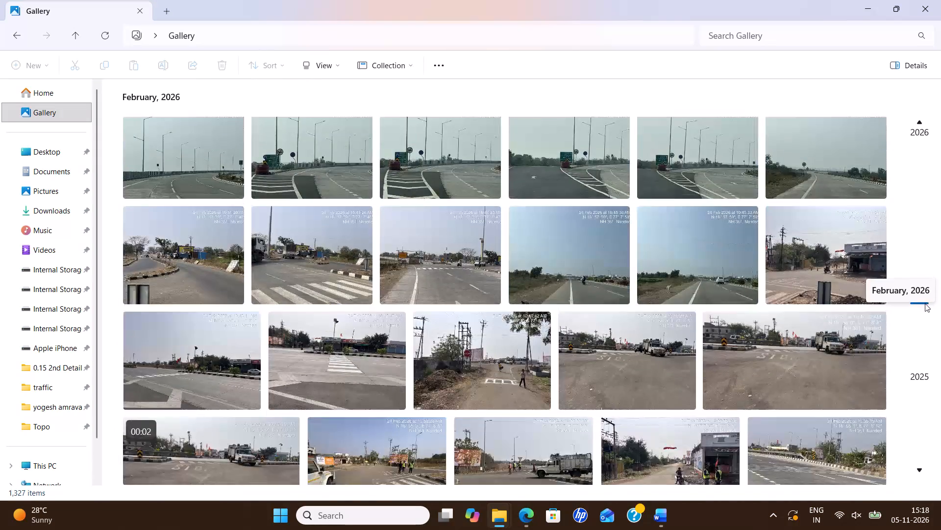
drag(925, 303, 926, 312)
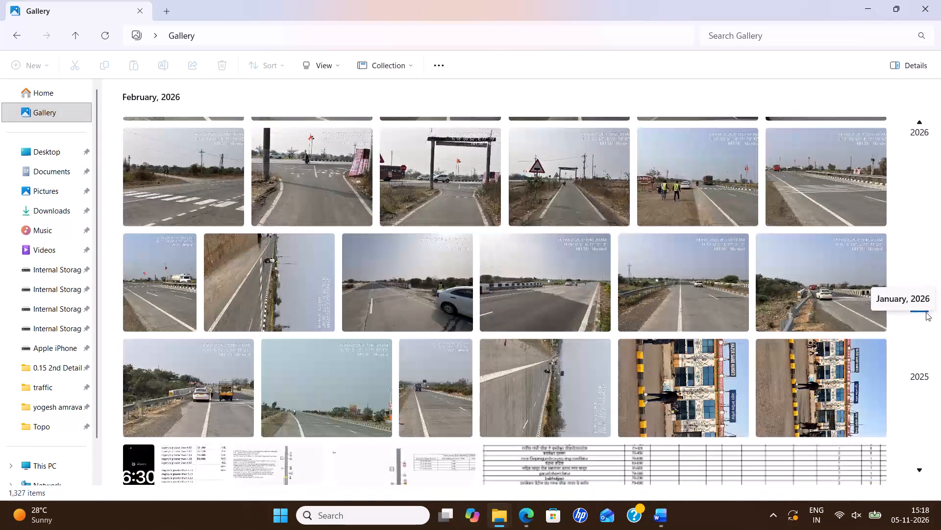
drag(926, 312, 926, 315)
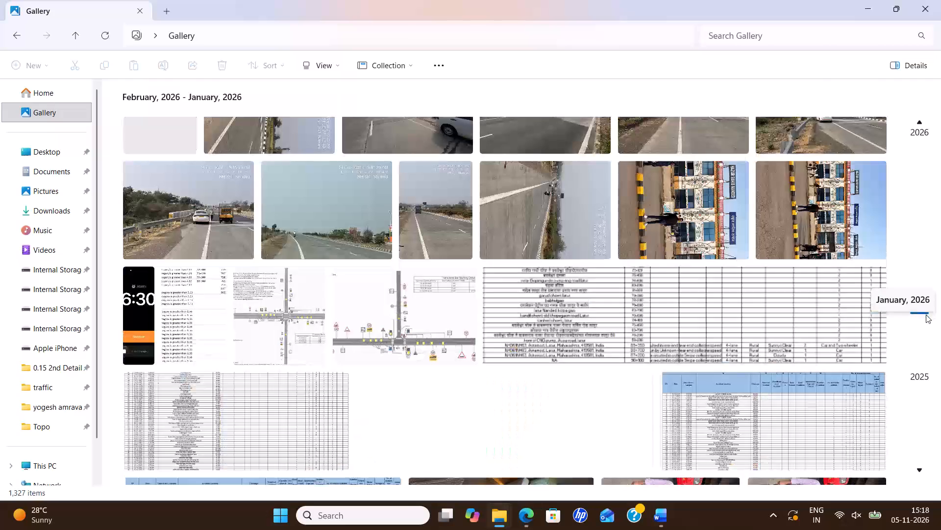
drag(926, 315, 926, 318)
drag(921, 305, 923, 313)
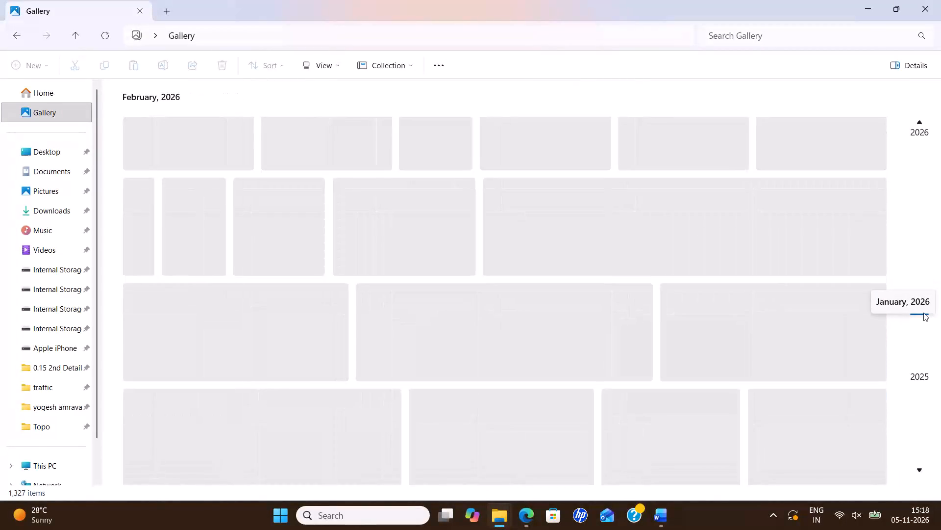
drag(923, 313, 923, 316)
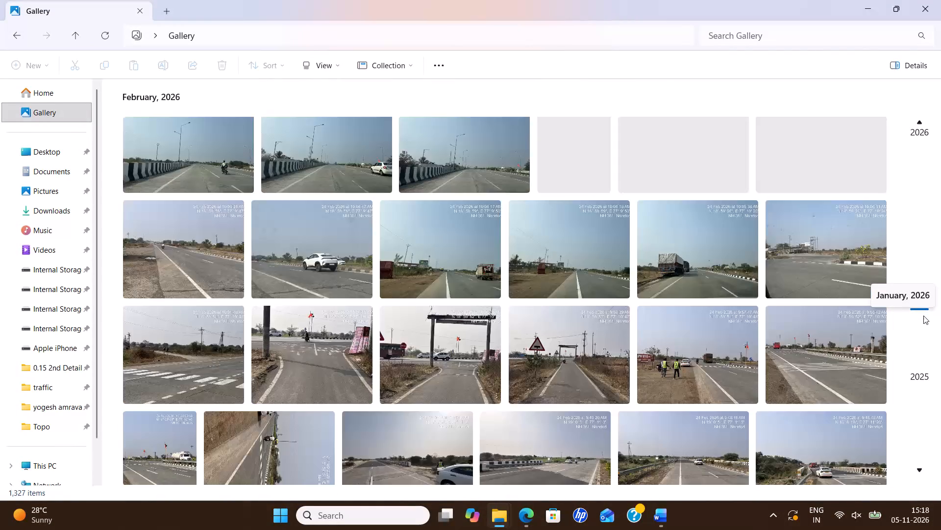
drag(923, 316, 925, 319)
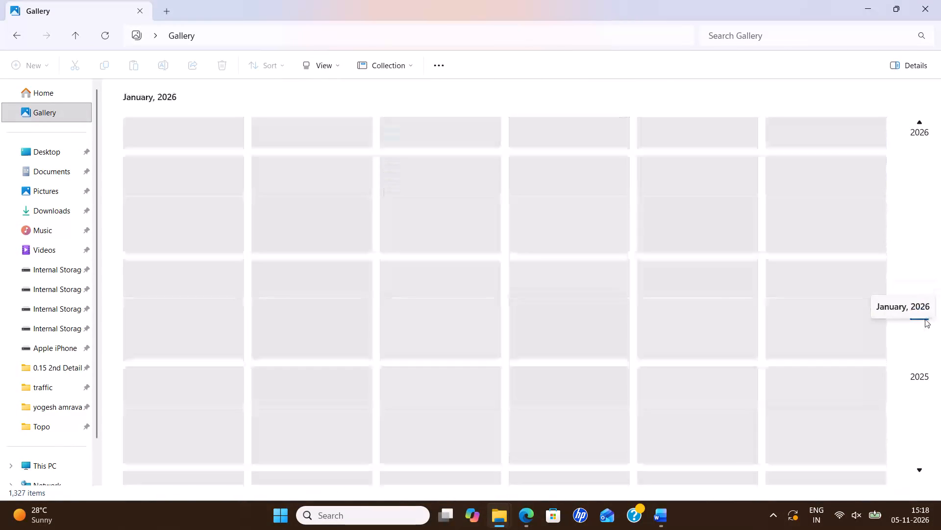
drag(925, 319, 926, 327)
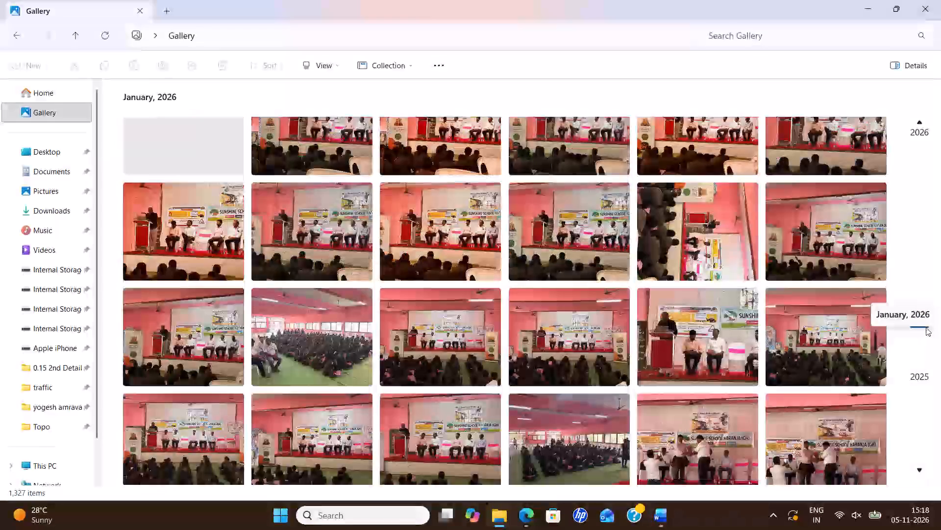
drag(926, 327, 928, 340)
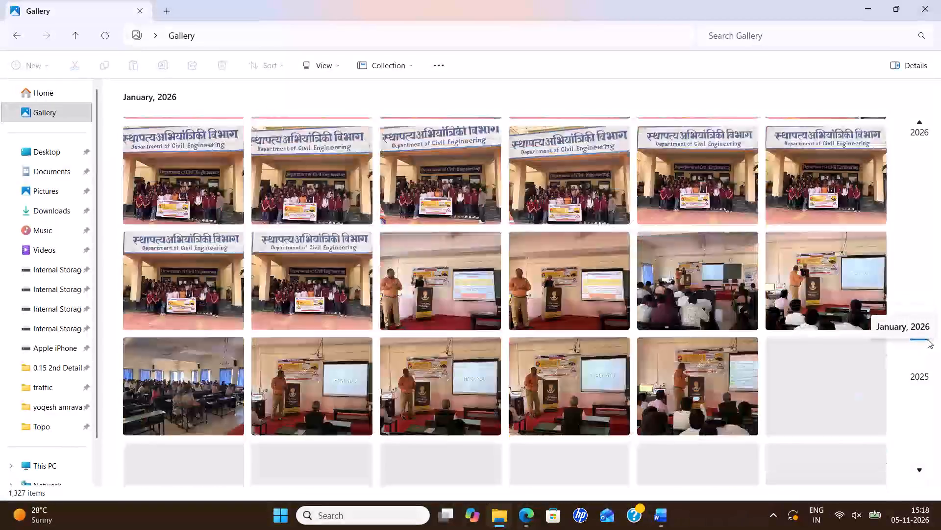
drag(928, 340, 926, 355)
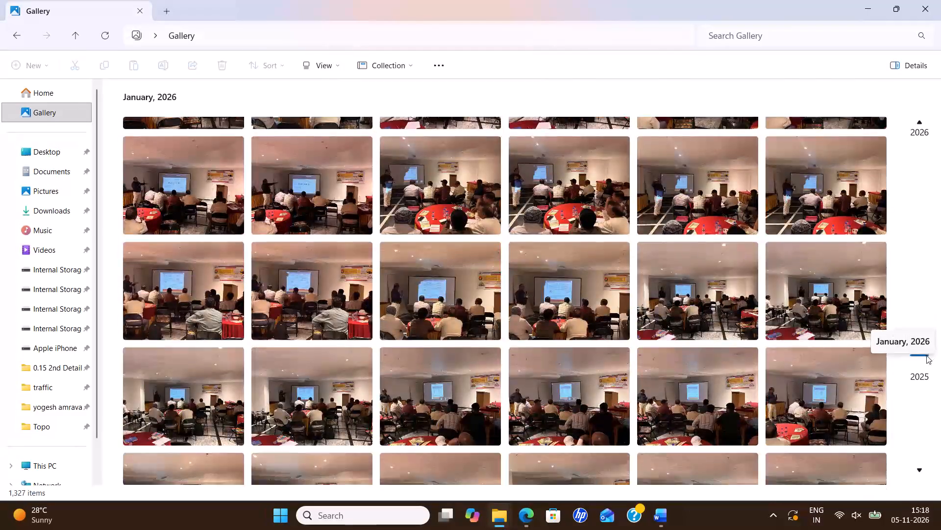
drag(926, 355, 926, 371)
Look through the Gallery's drawings, sign images and photos from January 2026 back to September 2025.
scroll(462, 361, up, 3)
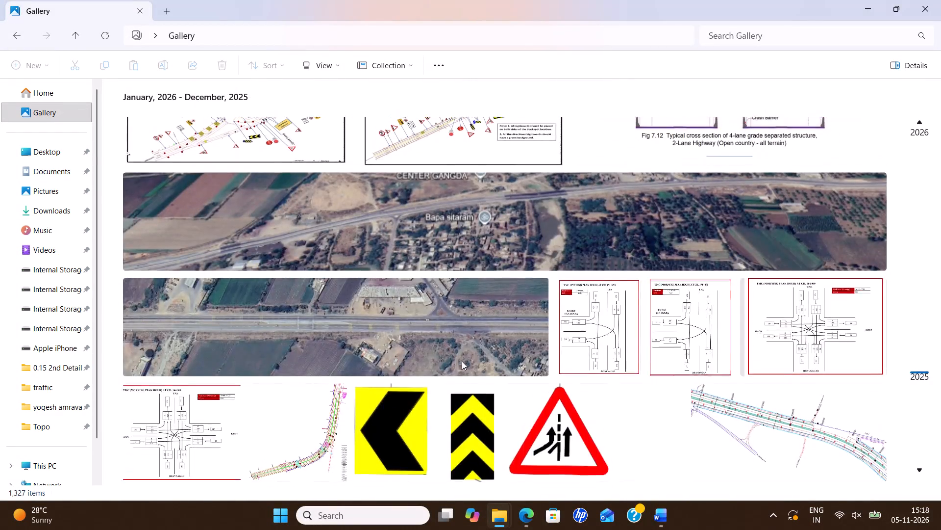
scroll(462, 361, up, 8)
scroll(468, 315, up, 10)
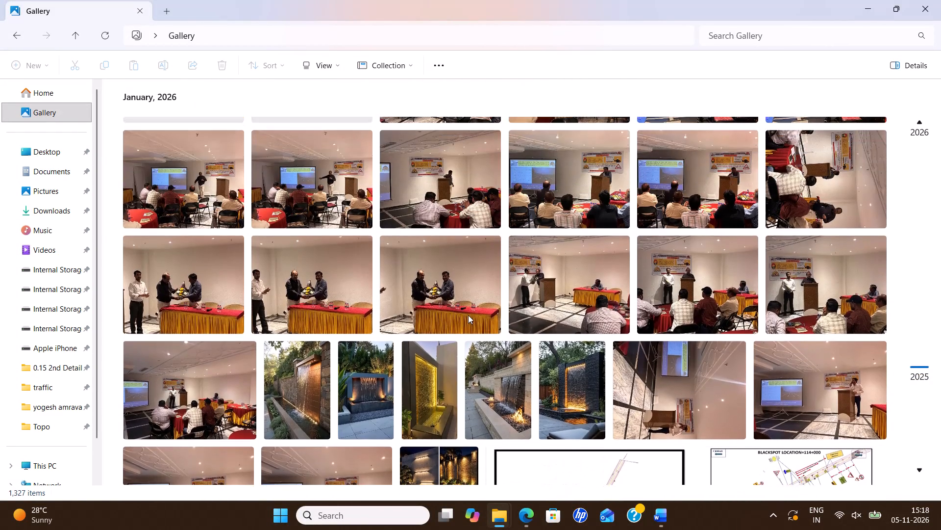
scroll(454, 299, down, 5)
scroll(469, 314, up, 1)
scroll(468, 313, down, 20)
scroll(468, 313, down, 2)
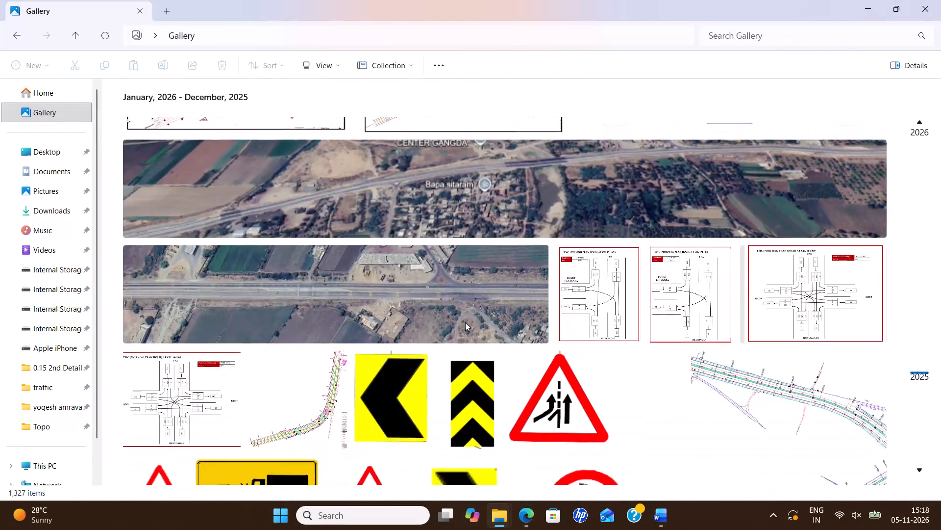
scroll(465, 322, down, 20)
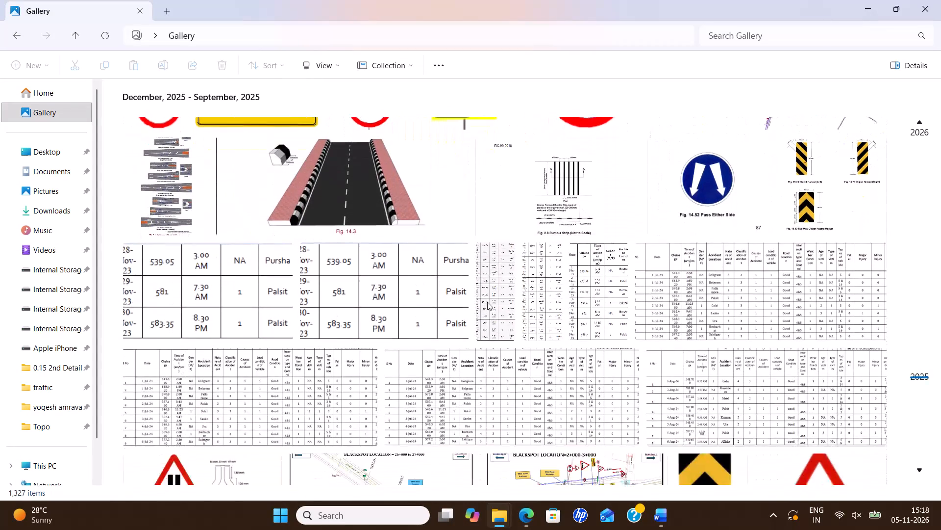
scroll(485, 303, down, 16)
scroll(485, 323, down, 11)
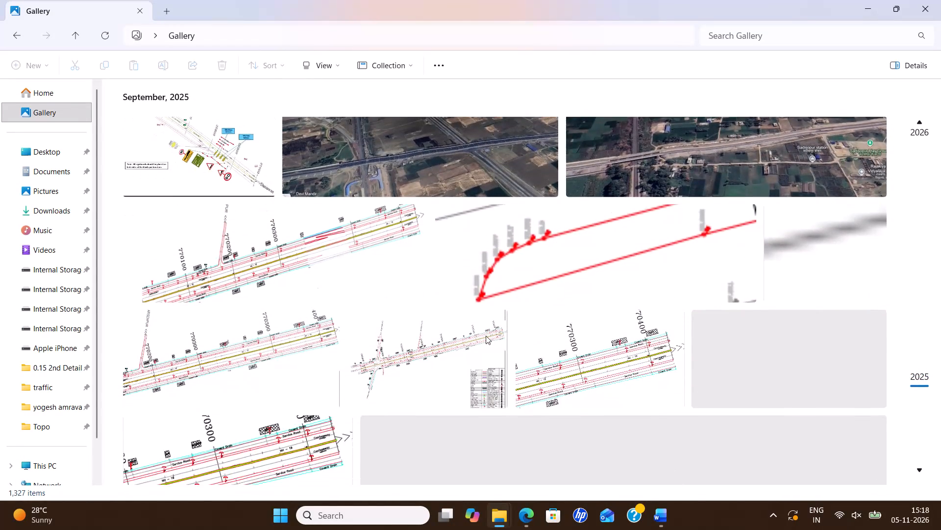
Look through the Gallery's September 2025 thumbnails of survey drawings and road signs.
scroll(486, 336, down, 20)
scroll(490, 357, down, 19)
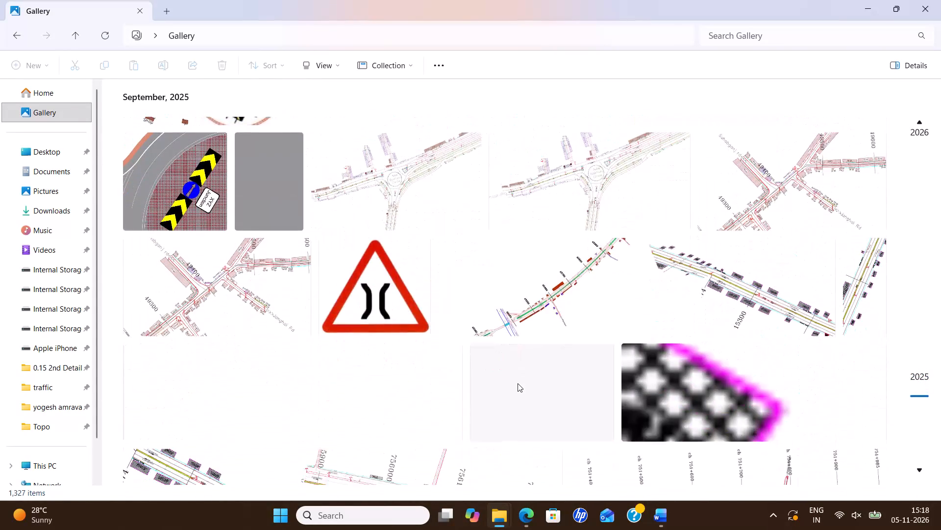
scroll(518, 386, down, 20)
scroll(507, 374, down, 5)
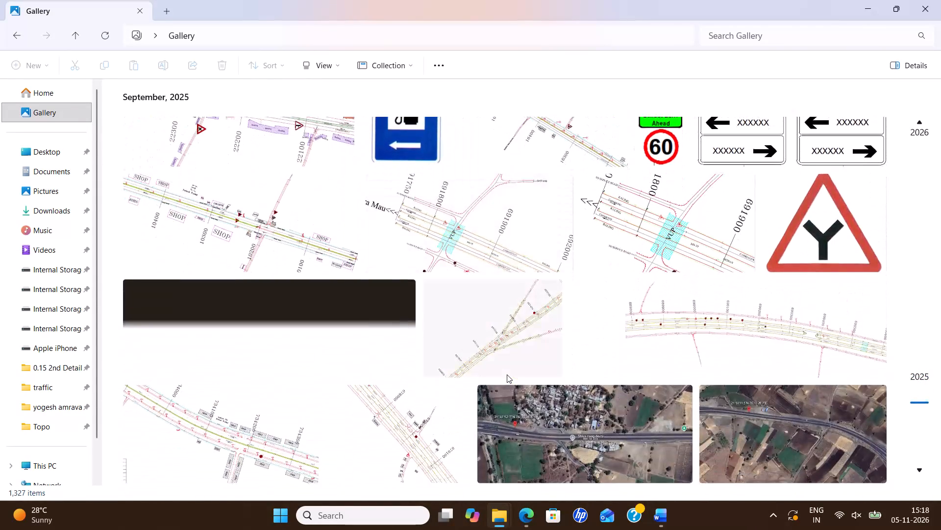
scroll(507, 374, down, 4)
scroll(505, 374, up, 1)
scroll(505, 374, down, 20)
scroll(531, 422, up, 1)
scroll(531, 421, down, 12)
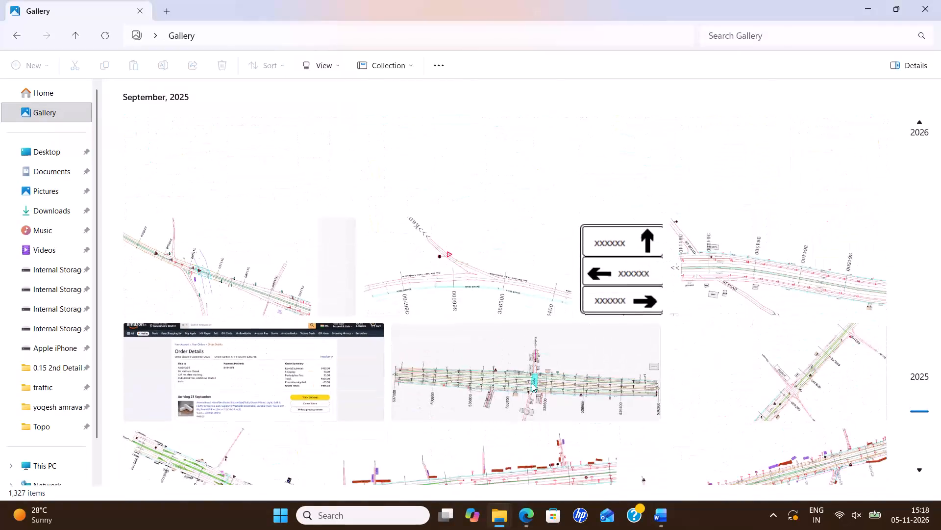
Look through the Gallery's older images from September 2025 back to July 2025 for road sign pictures.
scroll(532, 383, down, 17)
scroll(537, 397, down, 8)
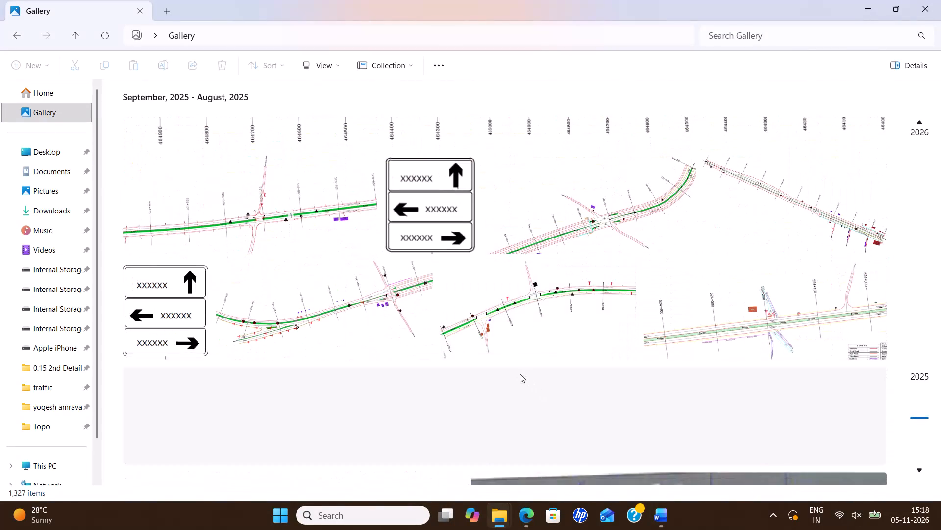
scroll(517, 392, down, 12)
scroll(515, 409, up, 1)
scroll(516, 410, down, 15)
scroll(518, 411, down, 11)
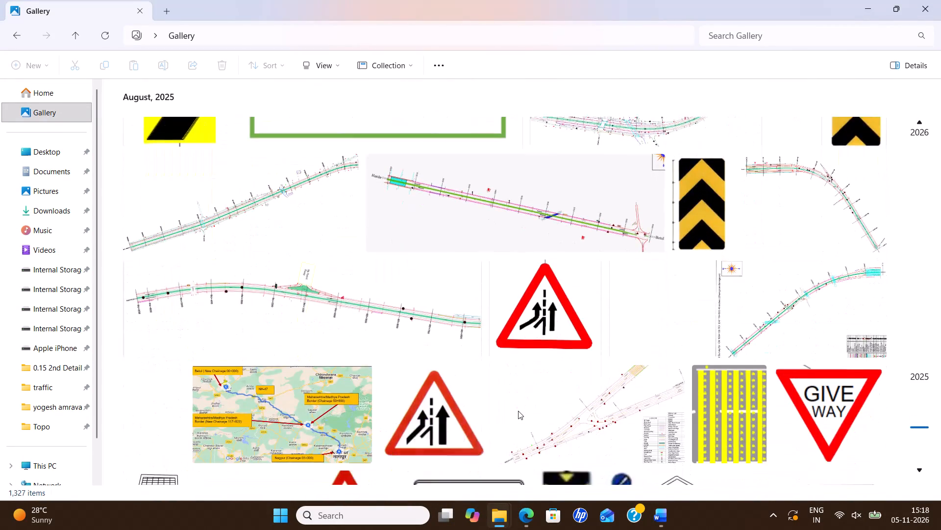
scroll(518, 409, up, 7)
scroll(518, 409, down, 14)
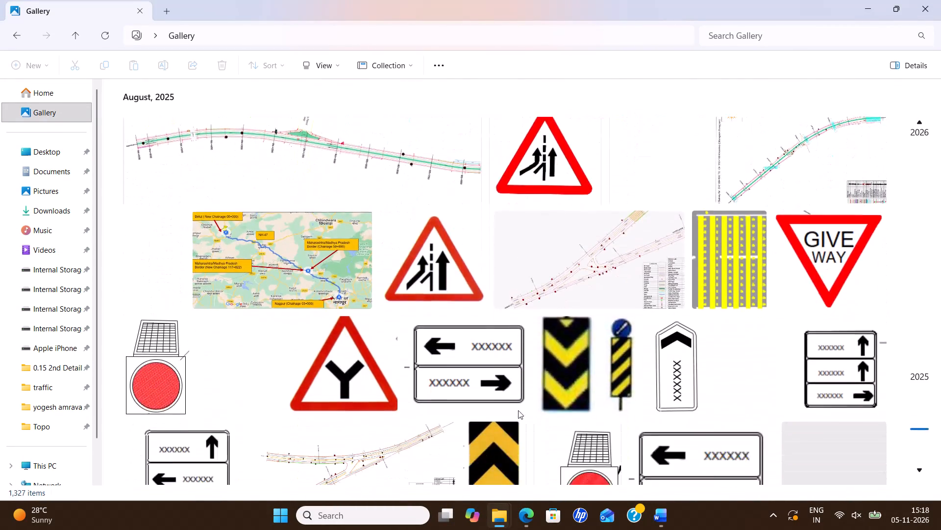
scroll(518, 410, down, 8)
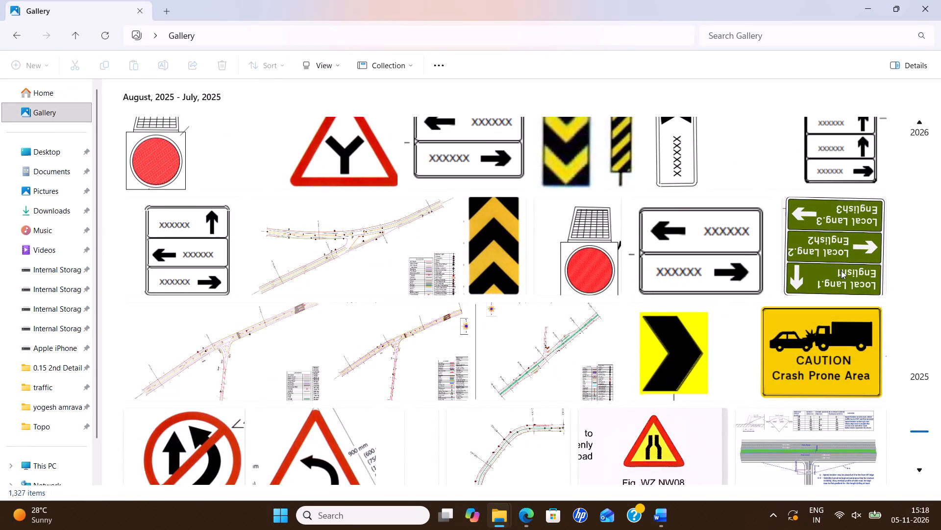
Copy the upside-down green three-panel direction sign image from the Gallery and switch to the topo 81+335 to 81+835 document.
click(841, 270)
key(ctrl+c)
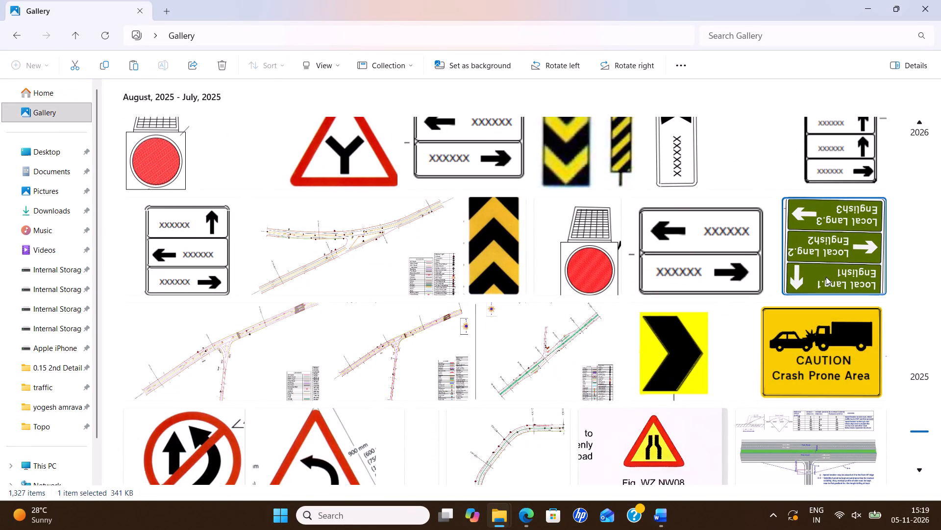
key(alt+Tab)
click(651, 523)
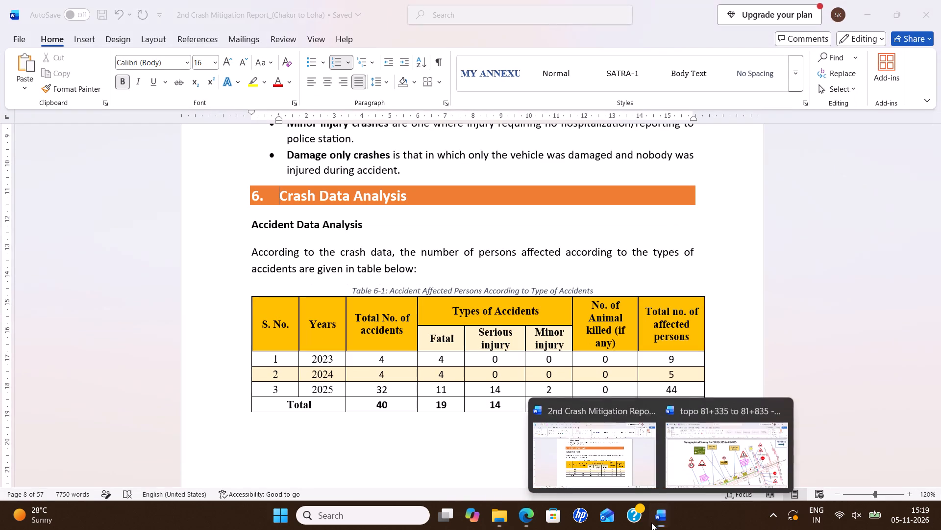
click(718, 482)
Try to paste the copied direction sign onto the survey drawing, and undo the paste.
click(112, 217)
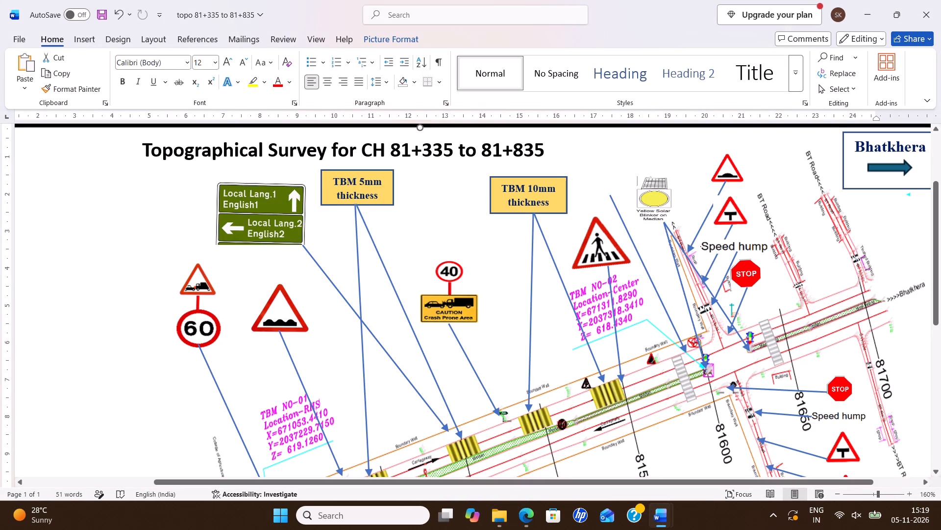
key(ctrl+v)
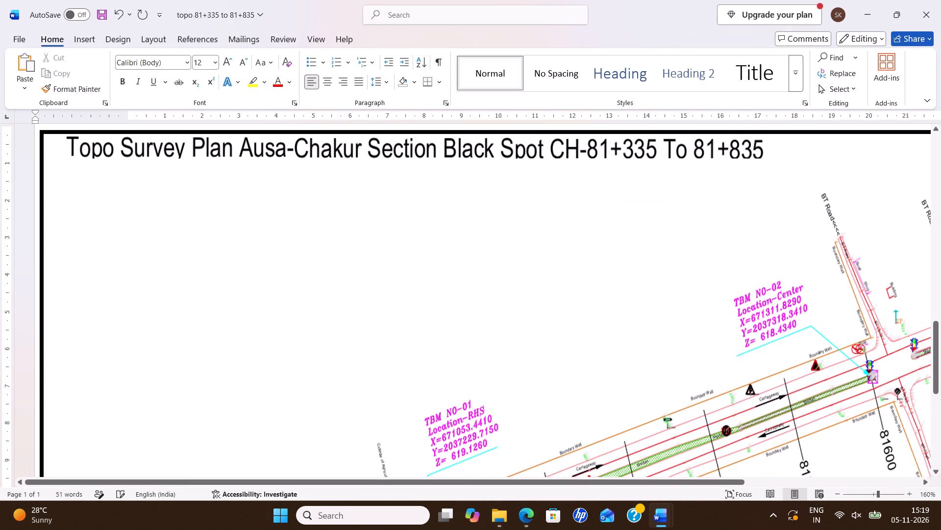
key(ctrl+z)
Add a new line before the survey drawing and paste the green three-panel direction sign on the preceding blank page.
scroll(405, 295, up, 9)
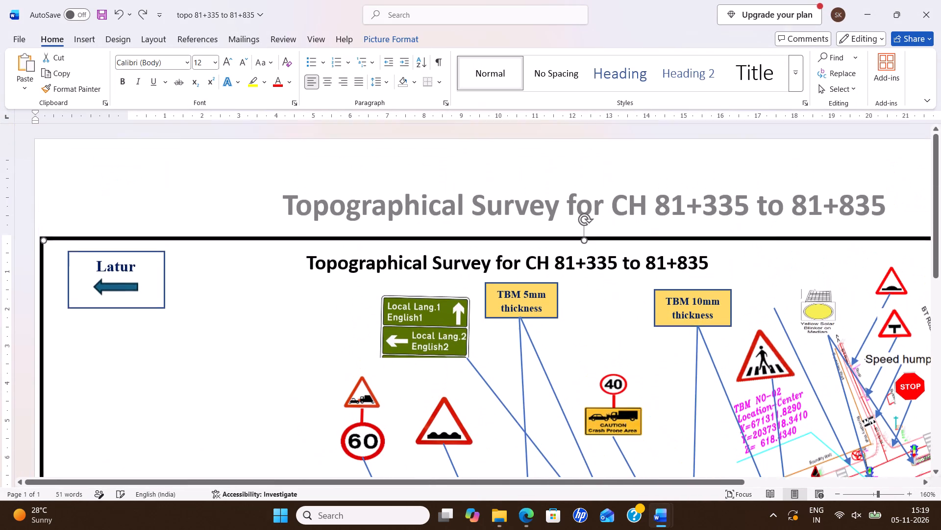
click(419, 171)
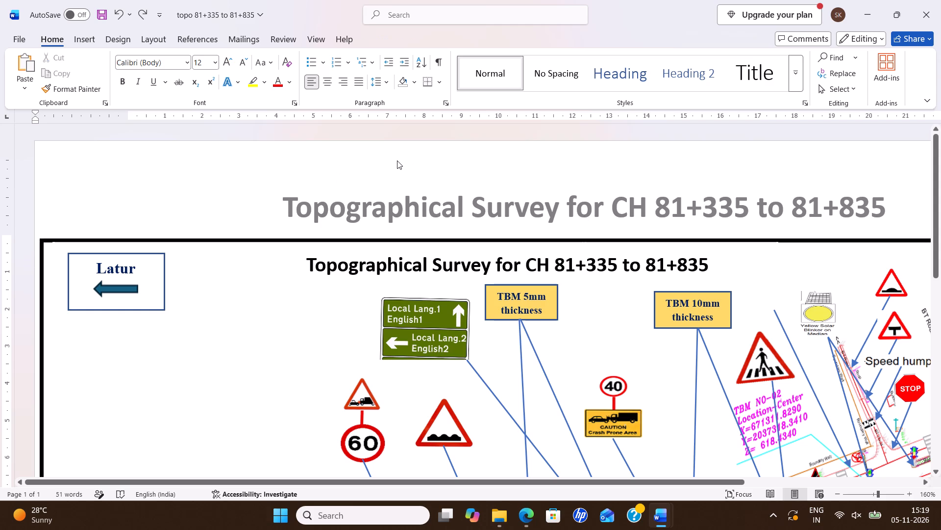
click(397, 160)
key(Return)
scroll(408, 259, up, 9)
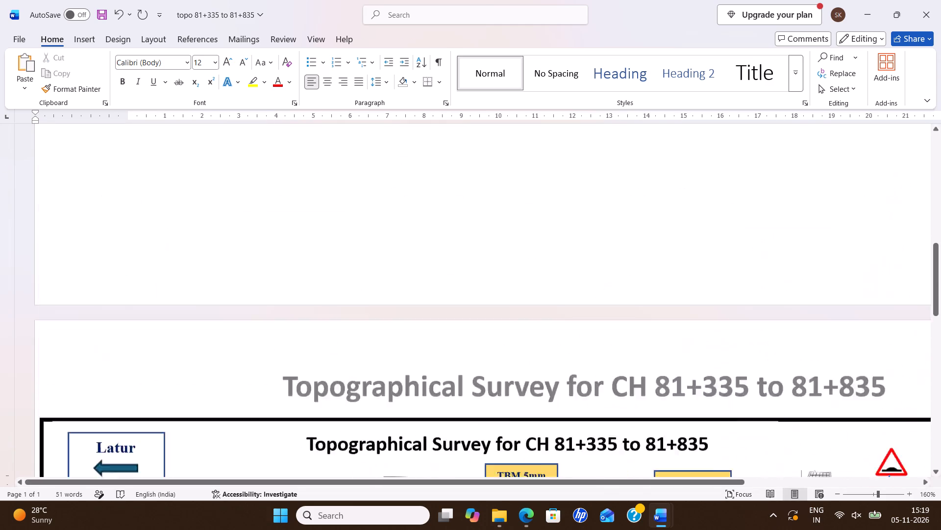
click(396, 240)
key(ctrl+v)
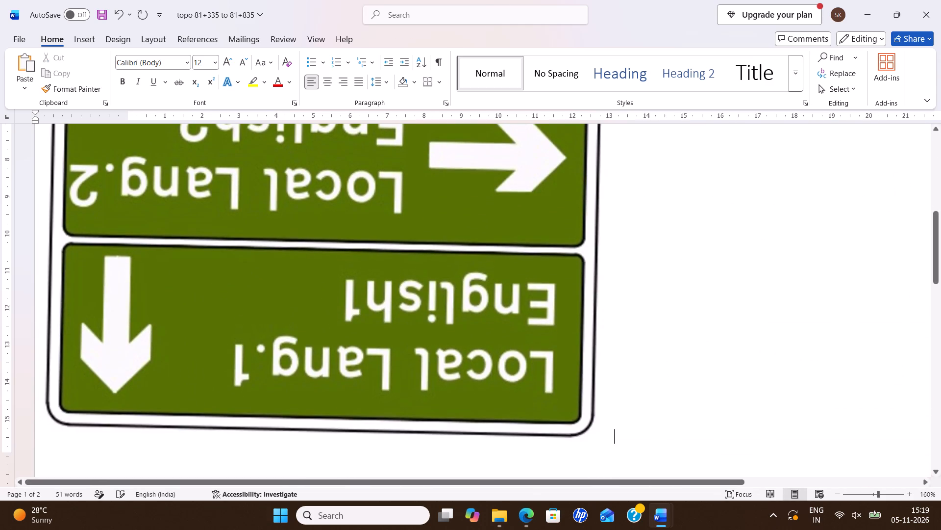
Rotate the pasted direction sign until Local Lang.1 reads nearly upright at the top, and shrink it to about 3.5 cm wide.
click(329, 225)
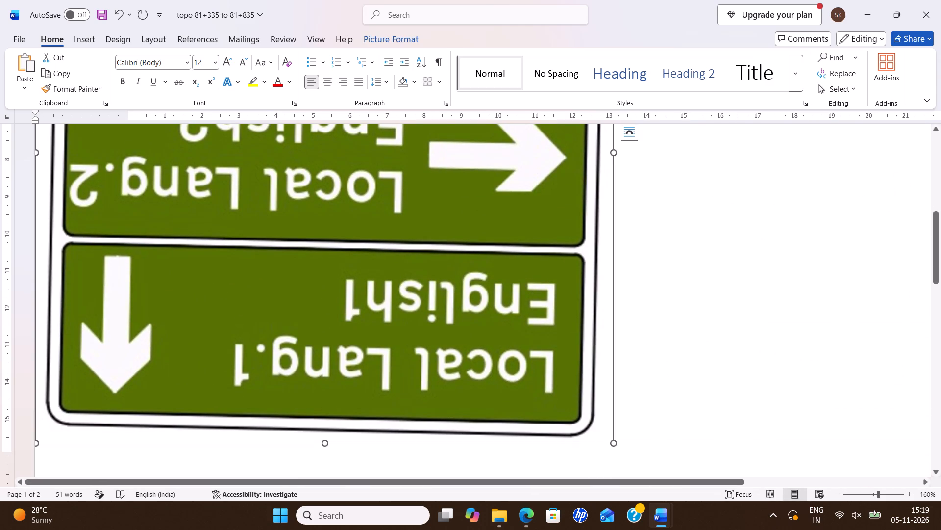
scroll(271, 297, up, 4)
scroll(98, 185, up, 2)
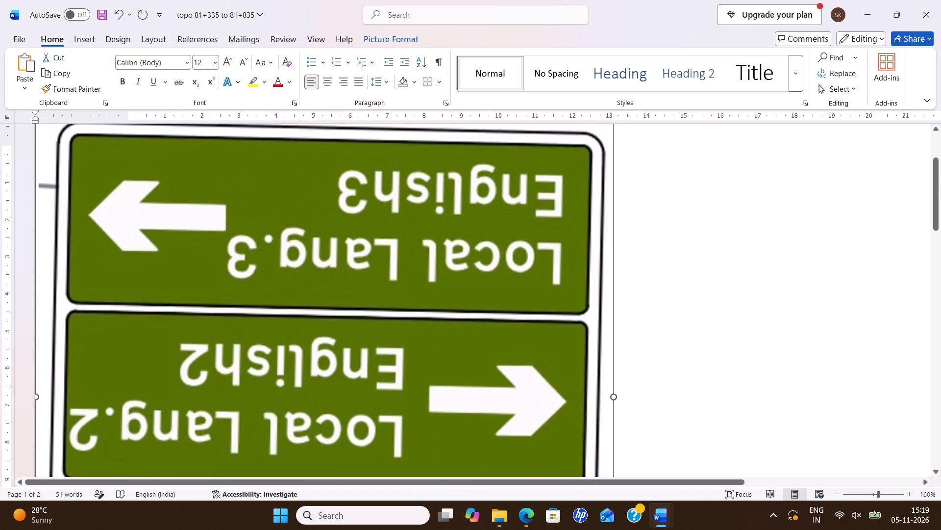
scroll(98, 185, up, 1)
drag(34, 192, 157, 312)
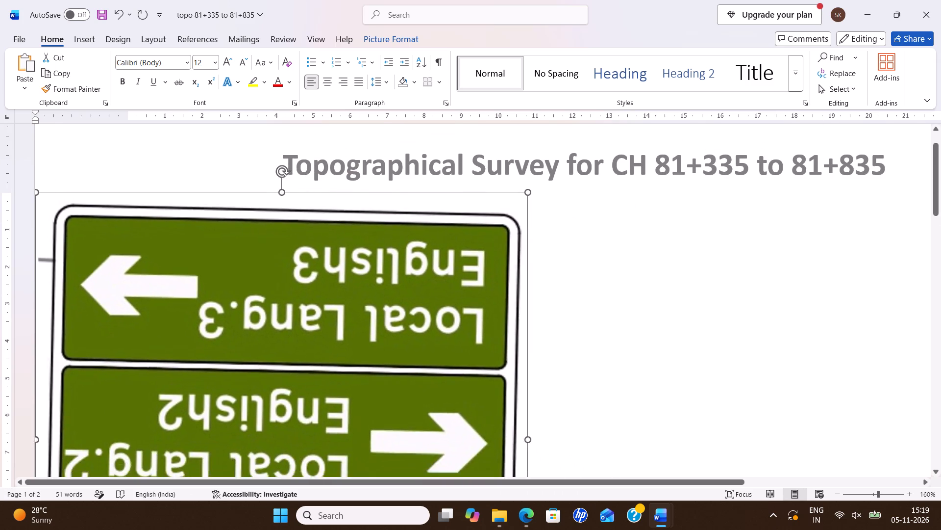
drag(157, 312, 329, 428)
drag(203, 169, 245, 200)
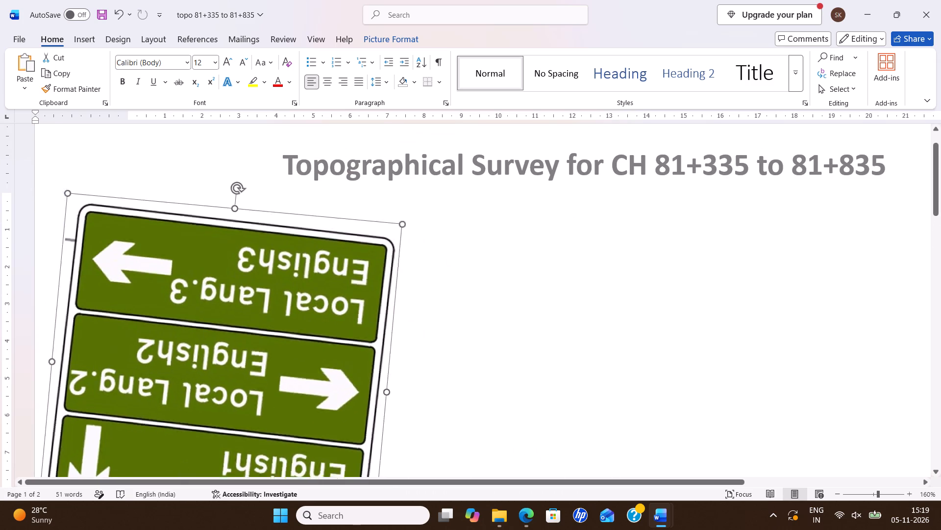
drag(245, 200, 273, 407)
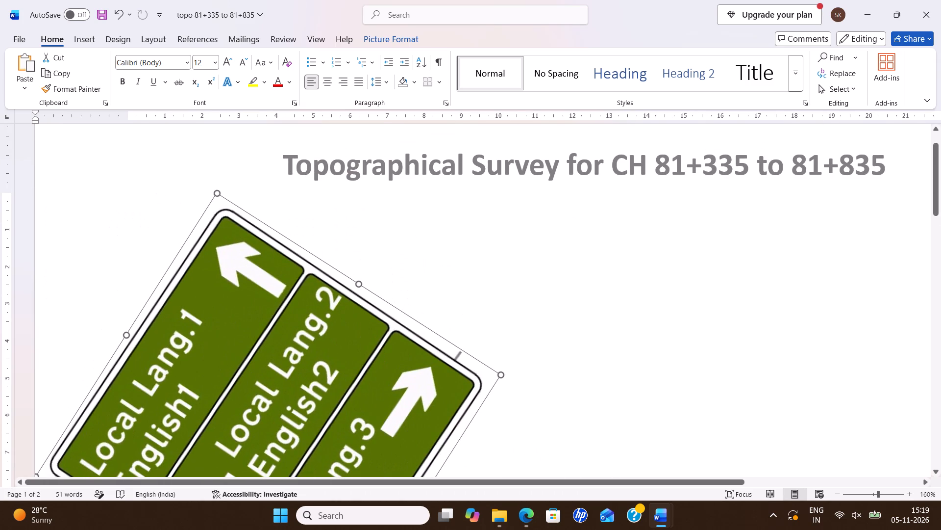
drag(214, 310, 359, 311)
drag(218, 192, 243, 392)
drag(286, 402, 229, 421)
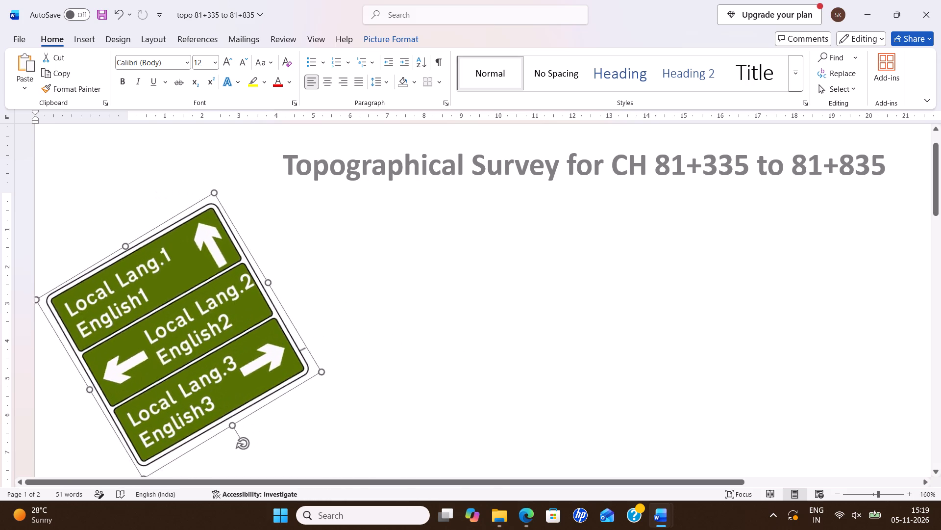
drag(229, 421, 182, 420)
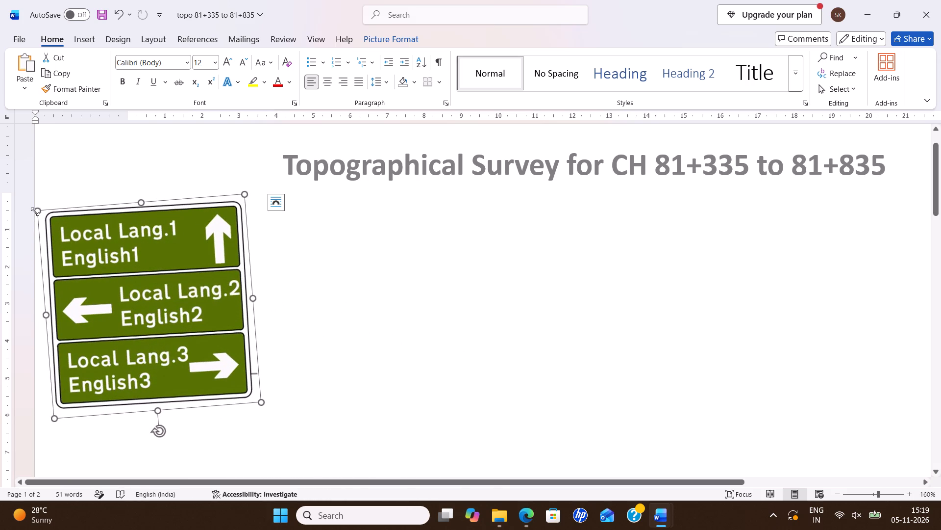
drag(35, 212, 122, 282)
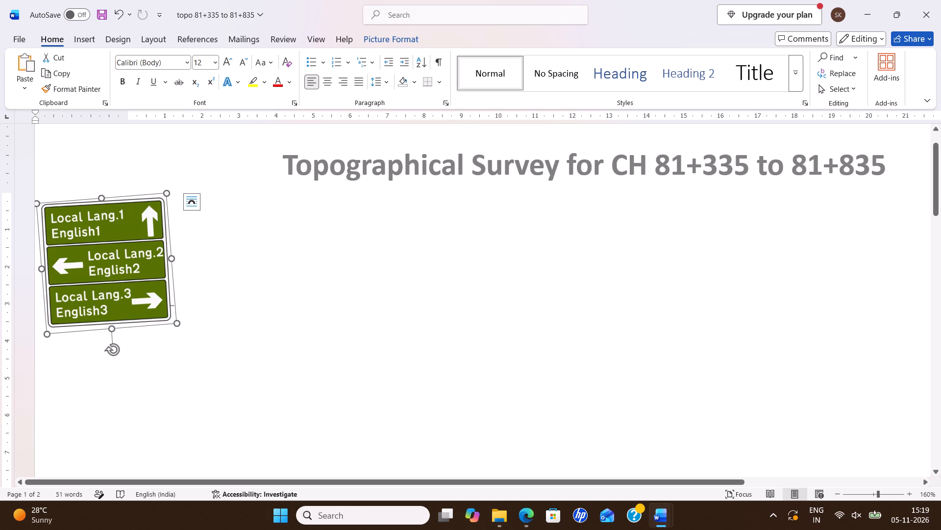
Set the direction sign's text wrapping to Through and place it level, away from the page's left margin.
click(111, 351)
drag(119, 204, 196, 232)
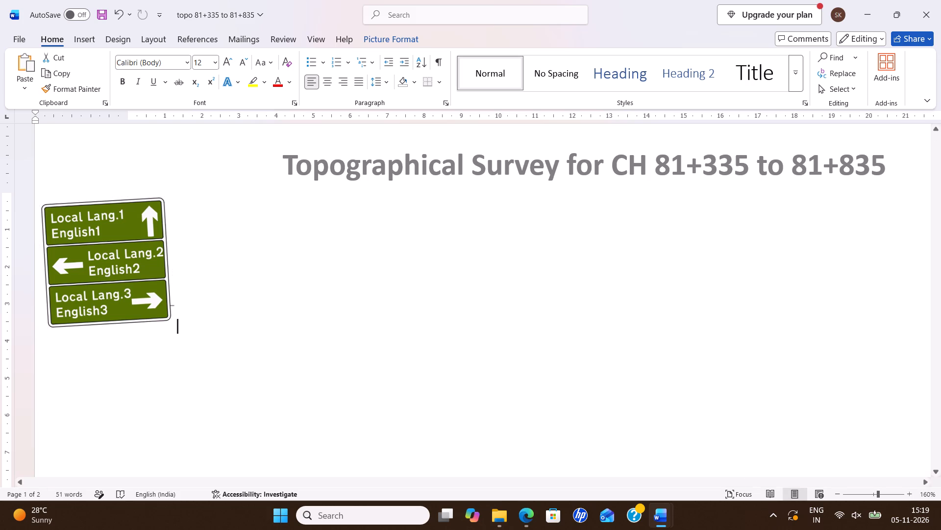
drag(167, 233, 239, 255)
click(197, 207)
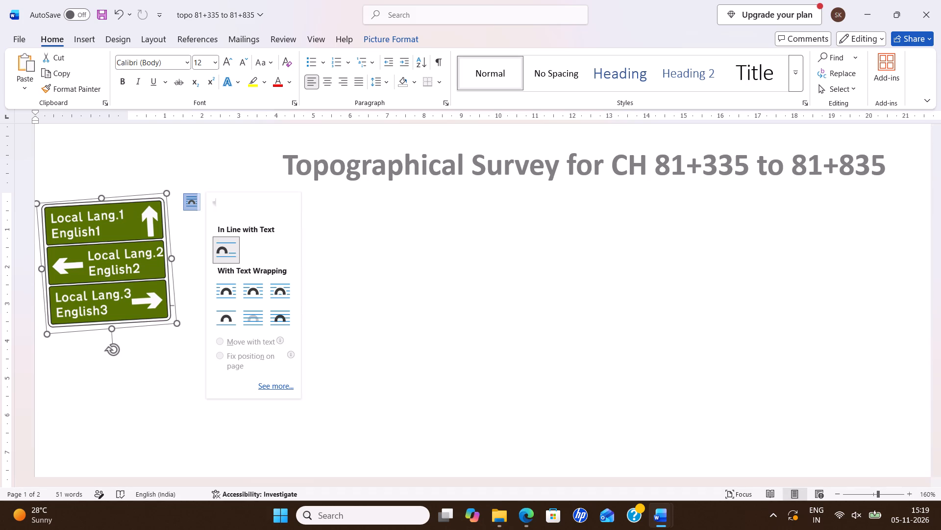
click(272, 287)
drag(164, 259, 249, 306)
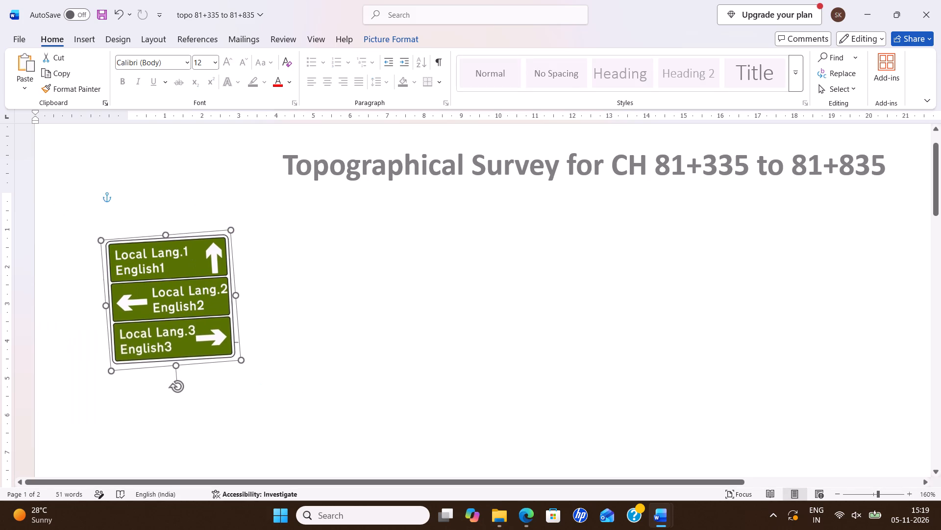
drag(249, 306, 440, 306)
click(386, 398)
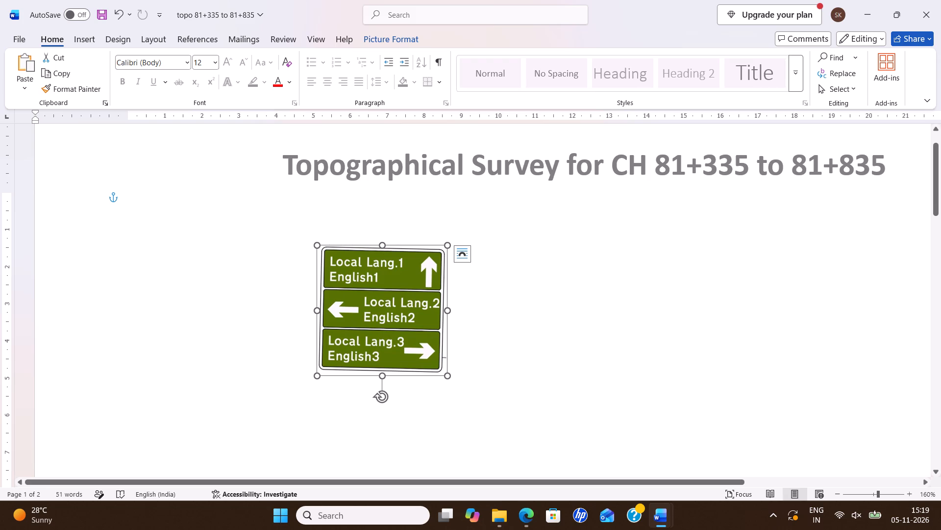
Shrink the three-panel direction sign to about 1.6 cm wide and move it down onto the survey drawing page.
drag(316, 246, 398, 358)
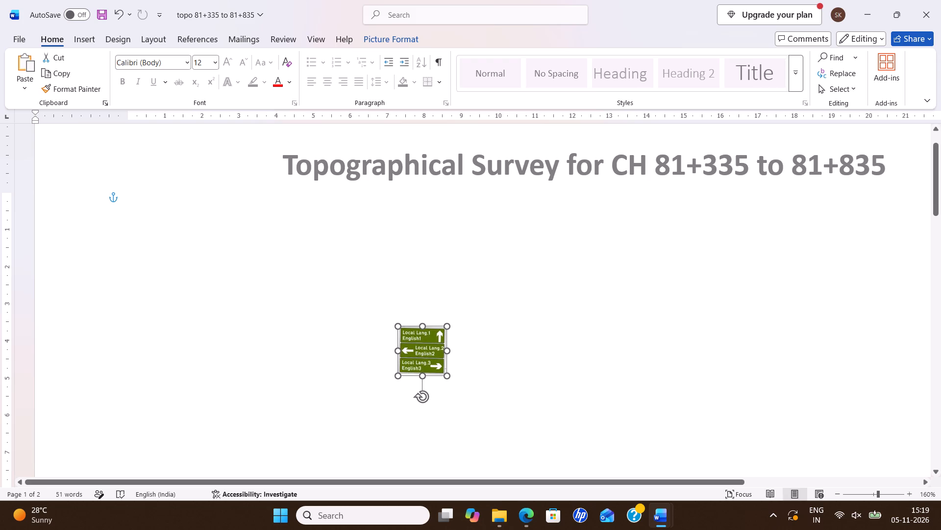
drag(398, 358, 389, 353)
drag(419, 361, 417, 391)
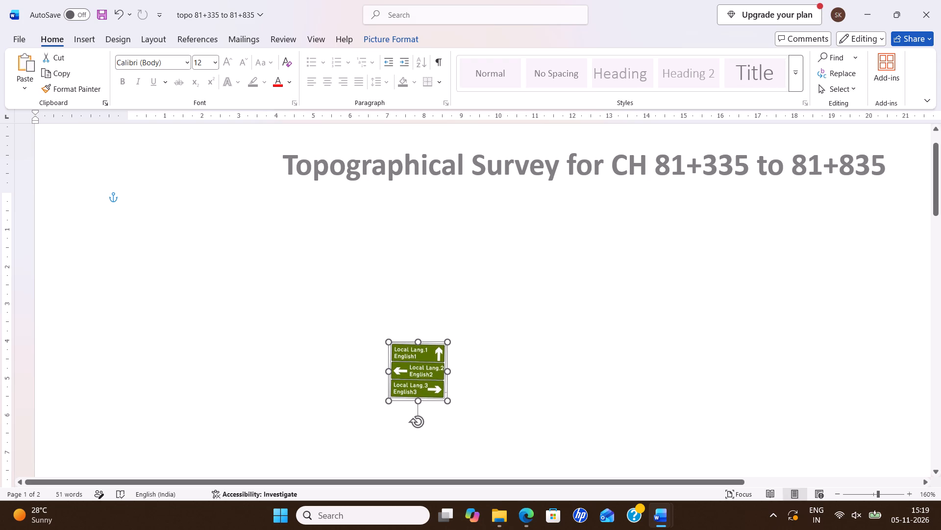
drag(417, 391, 414, 417)
scroll(353, 353, down, 9)
scroll(414, 247, up, 4)
drag(414, 188, 414, 188)
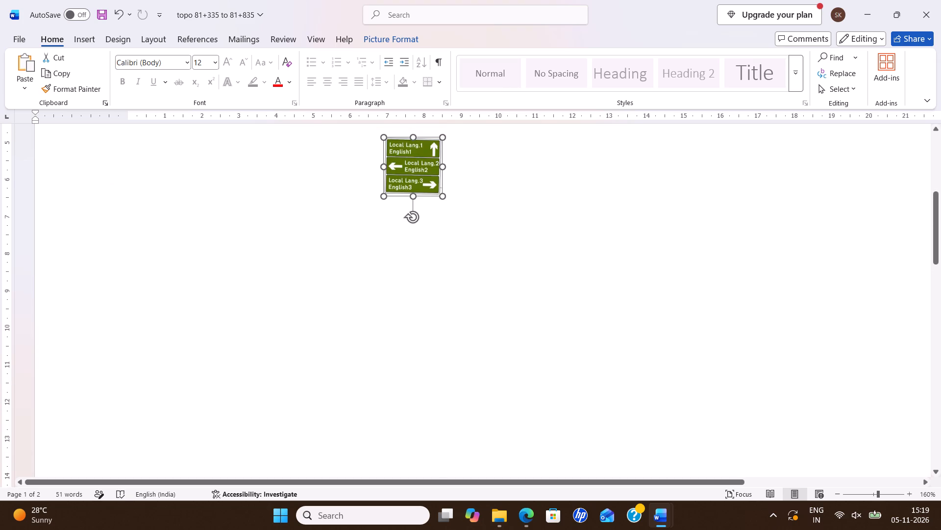
drag(414, 188, 433, 456)
scroll(340, 293, down, 6)
drag(438, 157, 458, 426)
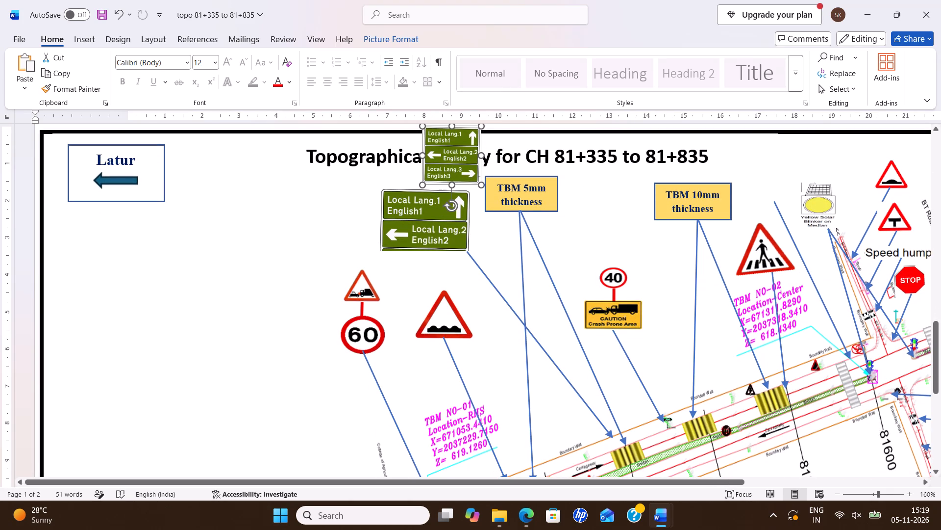
Delete the old cut-off green direction sign and place the new three-panel sign at the tail of its leader arrow.
click(444, 212)
key(Delete)
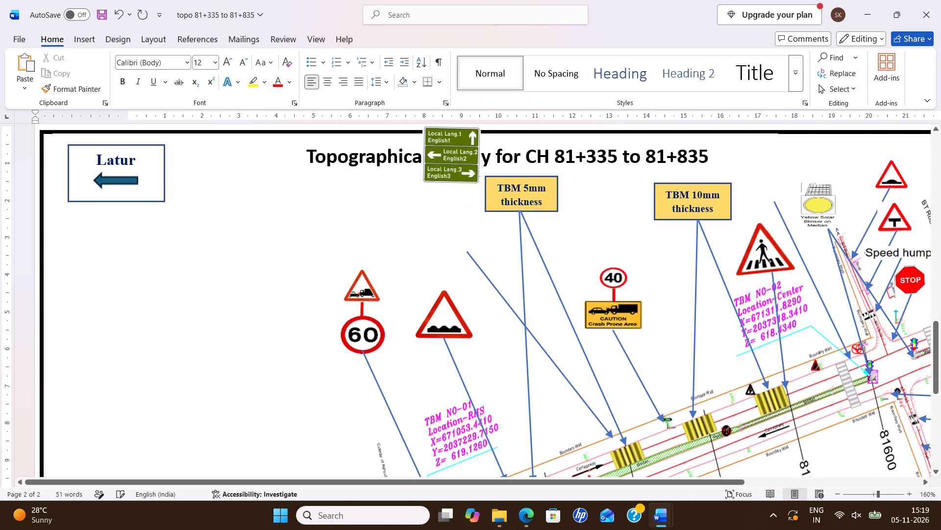
drag(458, 159, 448, 229)
click(334, 222)
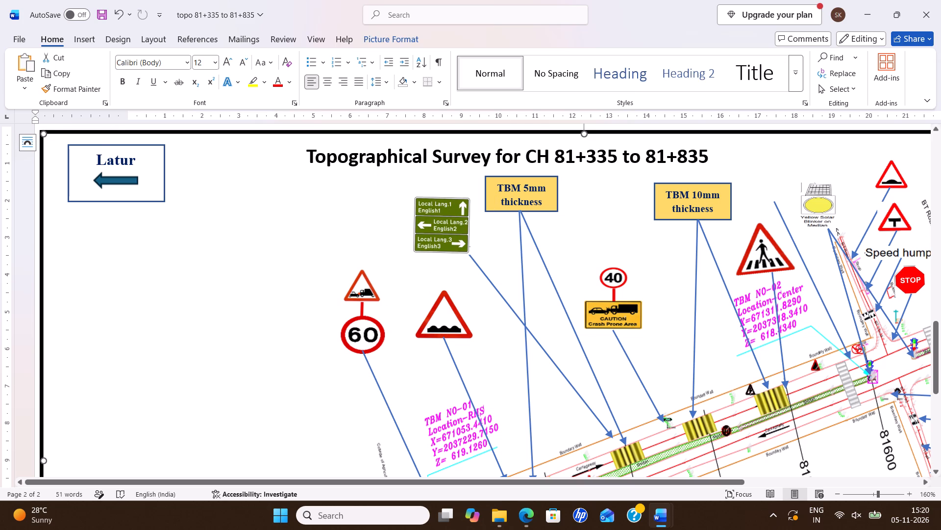
Shift the Crash Prone Area sign and its leader arrow so the arrow points at the yellow strip near 81500, and slightly enlarge the sign.
scroll(630, 299, down, 2)
drag(621, 224, 616, 189)
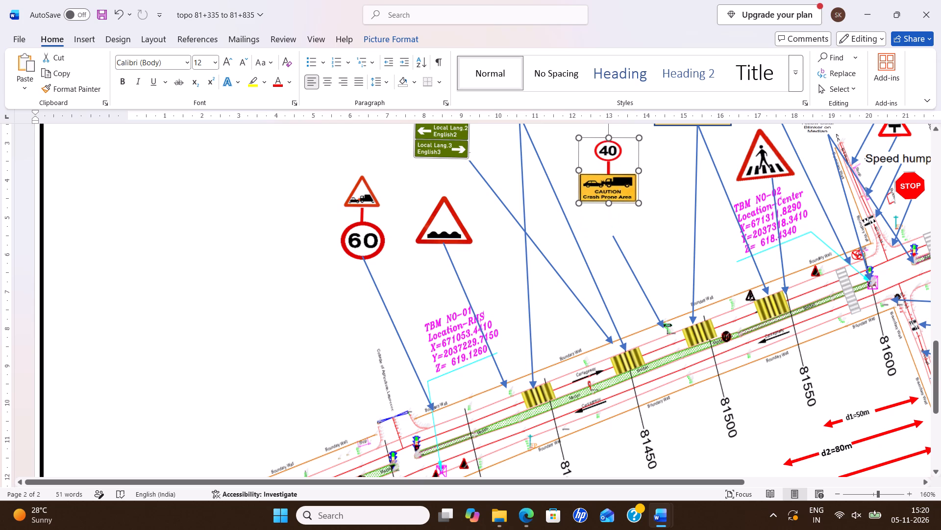
drag(640, 288, 661, 296)
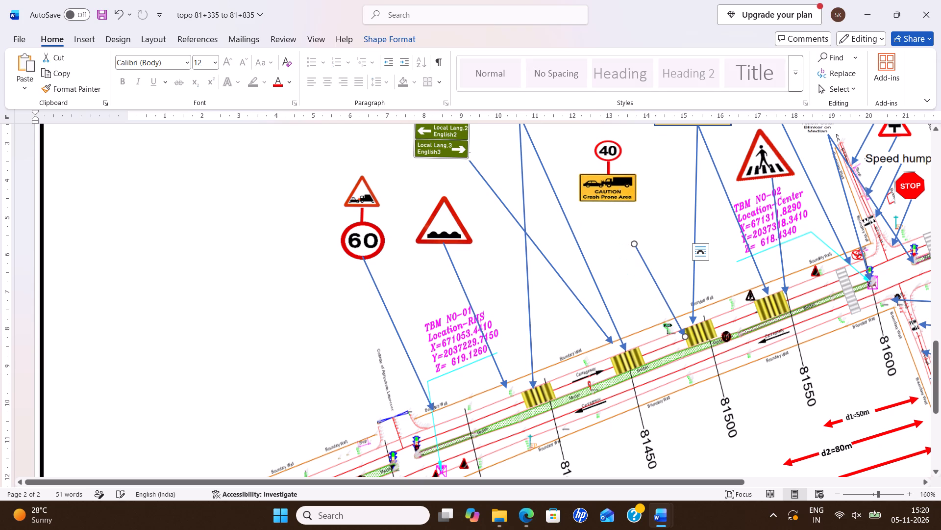
drag(633, 243, 648, 237)
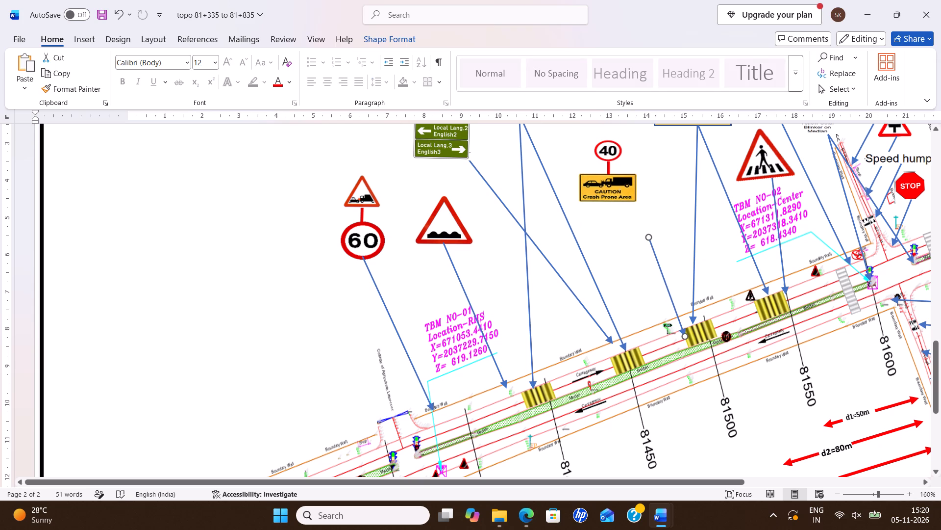
drag(611, 189, 649, 226)
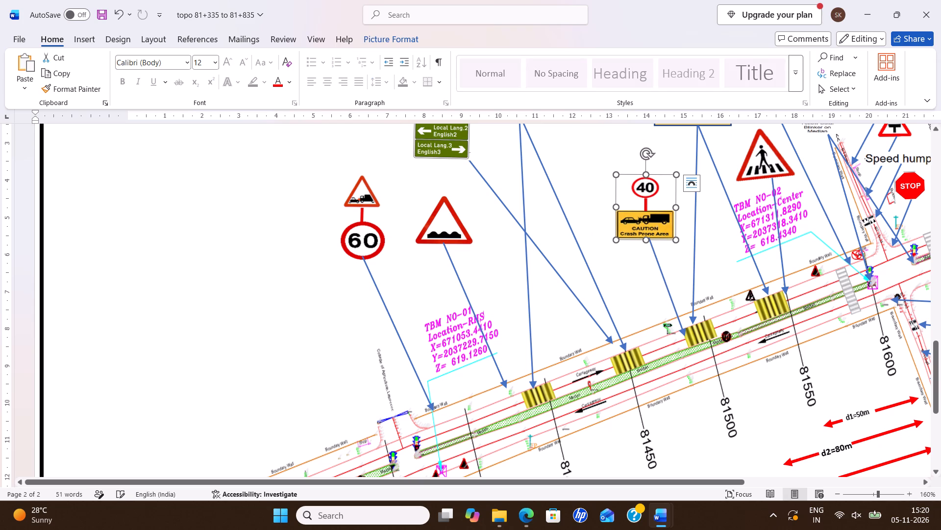
drag(617, 175, 607, 175)
click(632, 271)
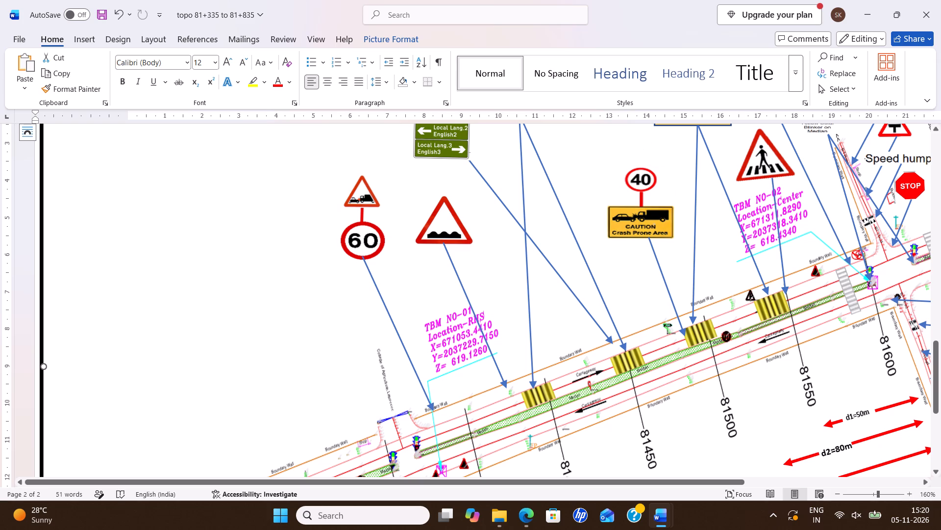
Lower the 60 speed-limit truck sign's leader arrow to the carriageway edge, move the sign away from the hump sign, and tilt it slightly counterclockwise.
click(601, 326)
drag(409, 355, 406, 372)
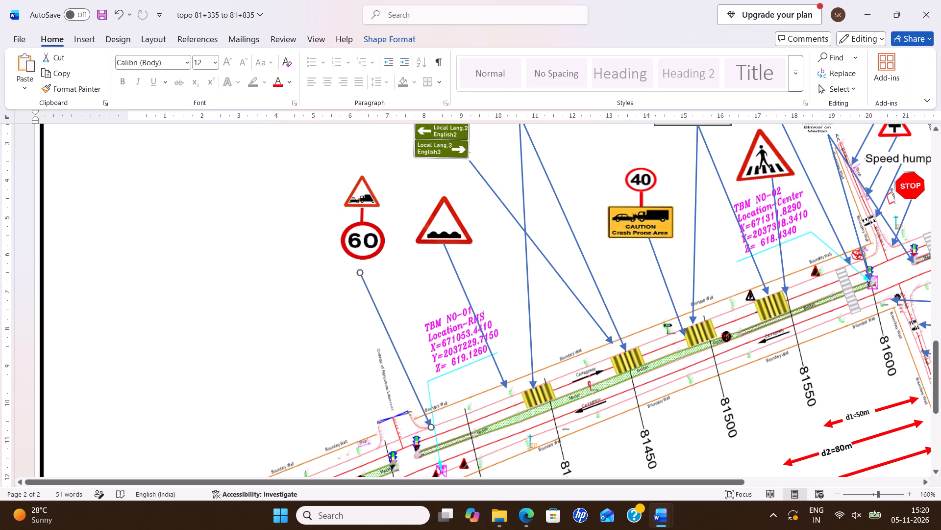
drag(406, 372, 408, 372)
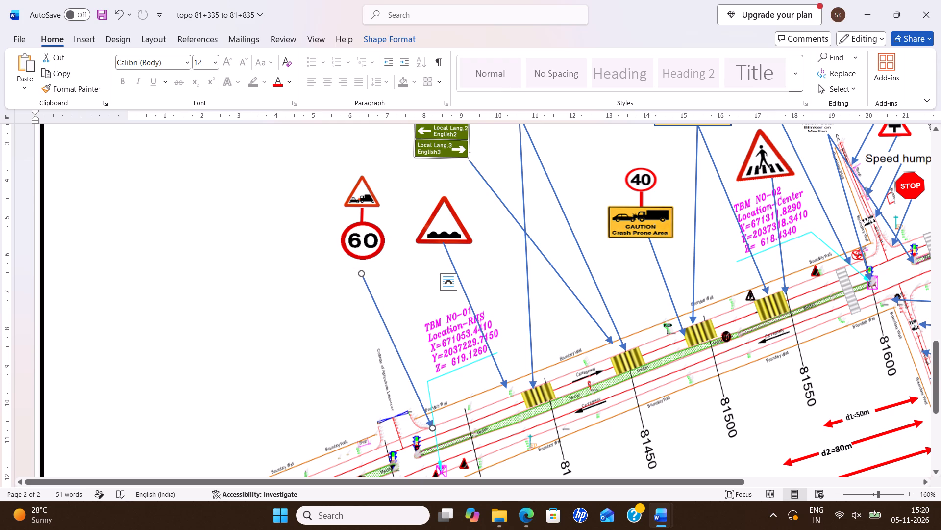
drag(358, 226, 333, 229)
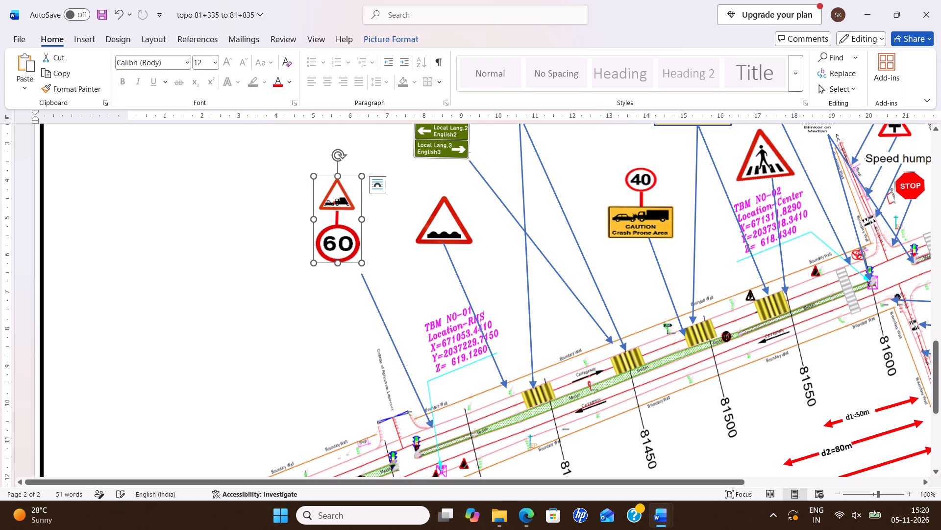
drag(341, 154, 327, 150)
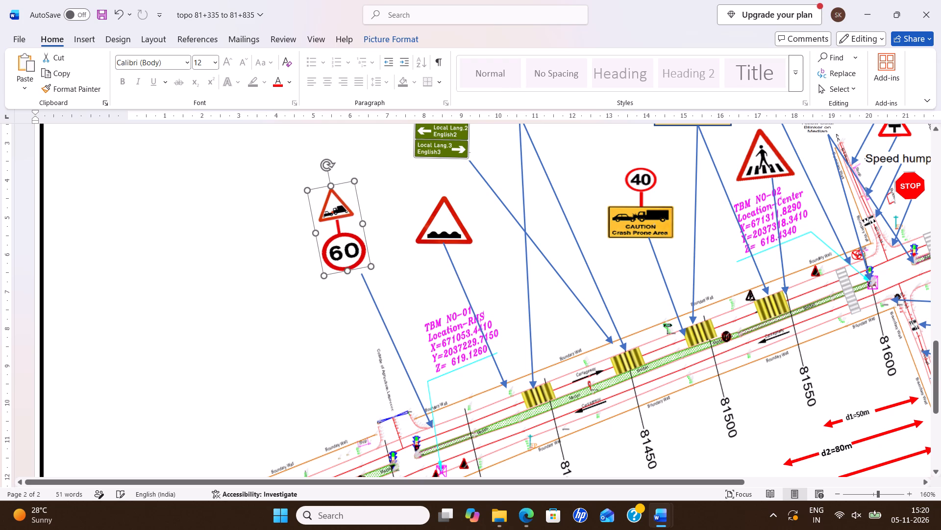